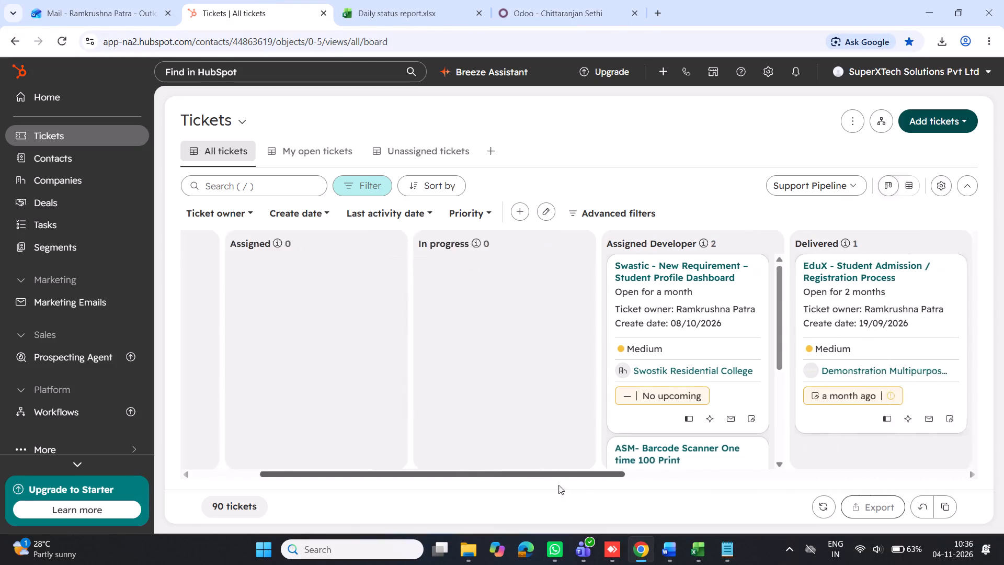
pyautogui.moveTo(558, 485); pyautogui.dragTo(712, 491)
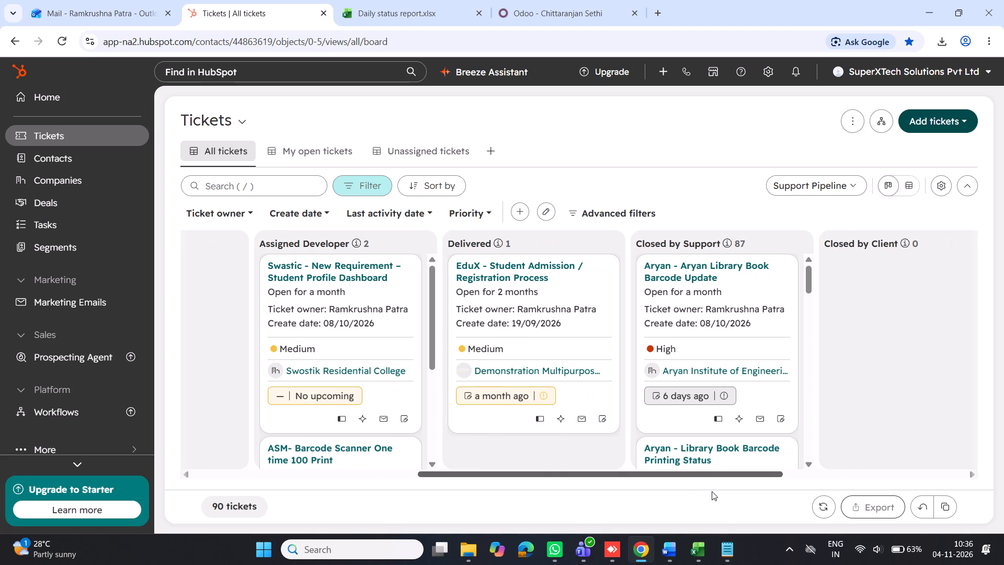
pyautogui.moveTo(712, 491); pyautogui.dragTo(670, 492)
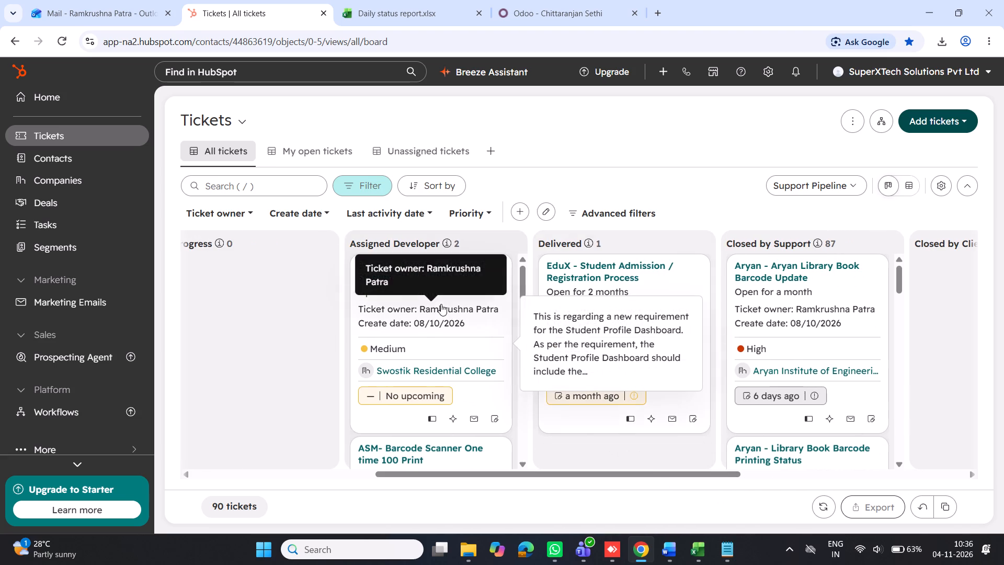
pyautogui.scroll(-1, 429, 406)
pyautogui.click(441, 408)
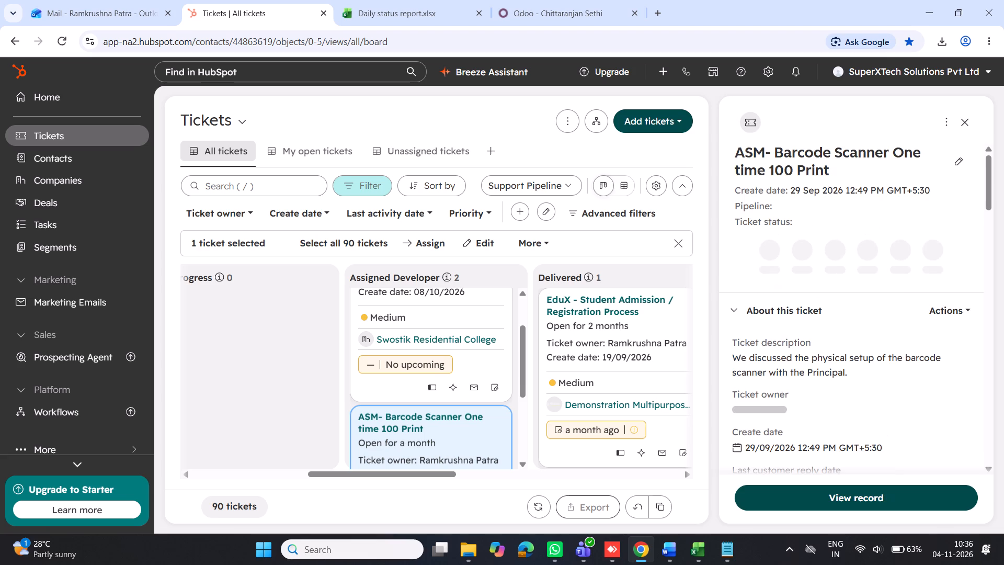
pyautogui.click(771, 256)
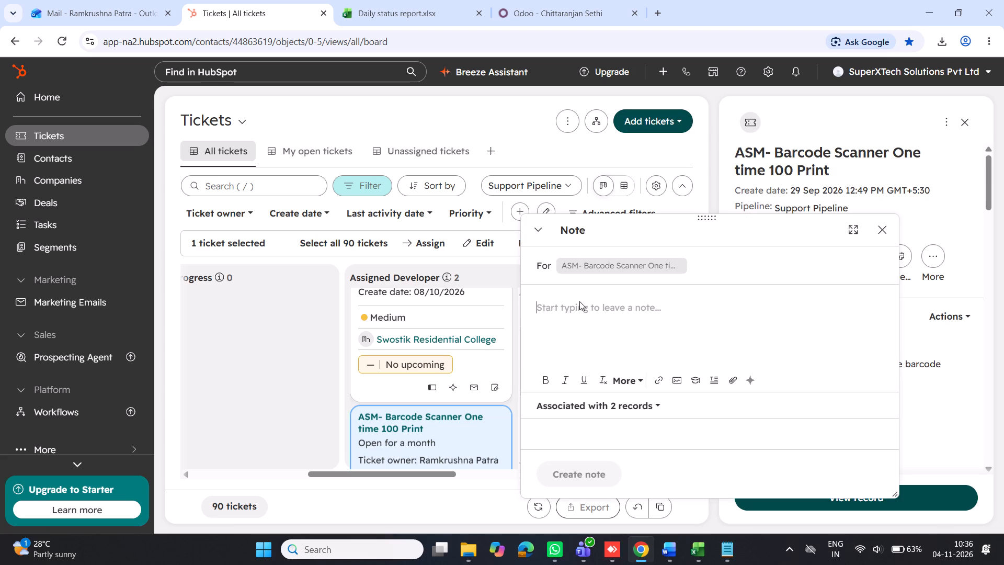
pyautogui.click(567, 308)
pyautogui.press('d')
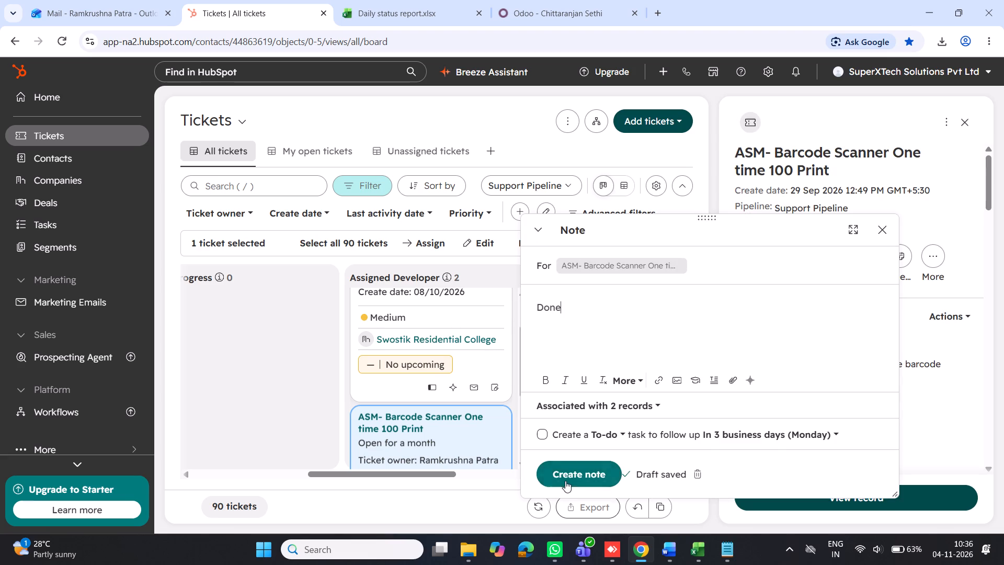
pyautogui.click(565, 481)
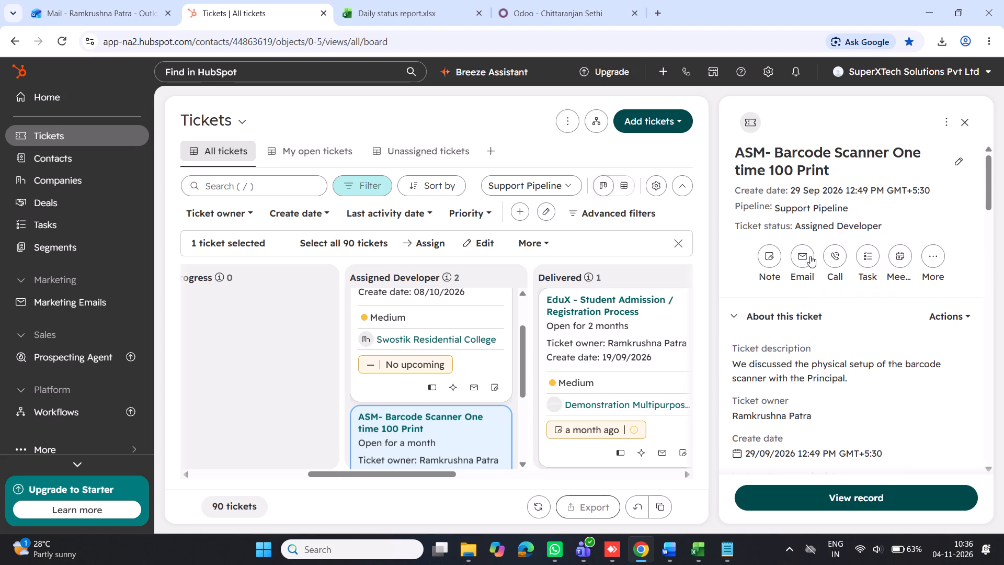
# Move the barcode scanner ticket's status to Delivered and on to Closed by Support, and close the ticket preview.
pyautogui.click(871, 227)
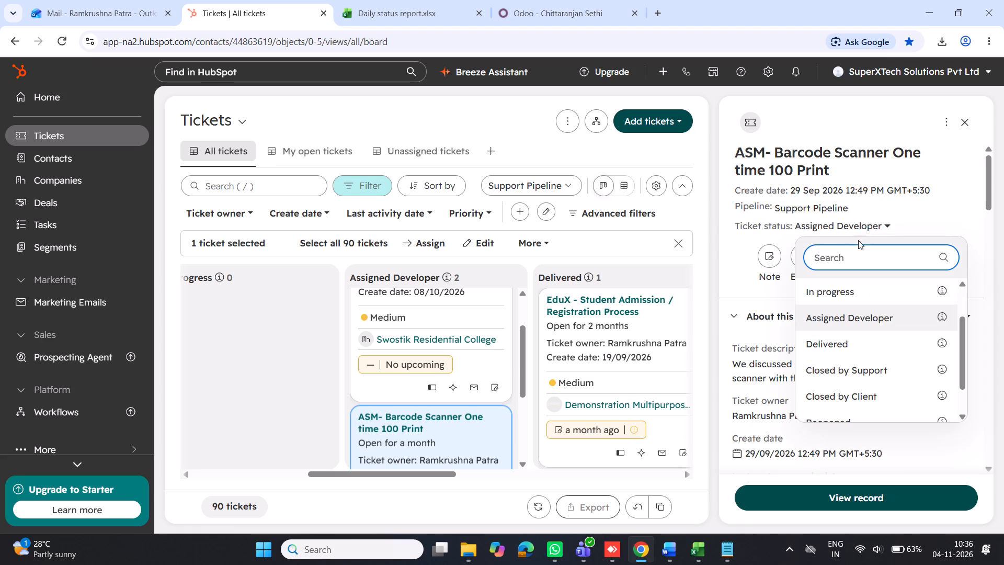
pyautogui.click(843, 345)
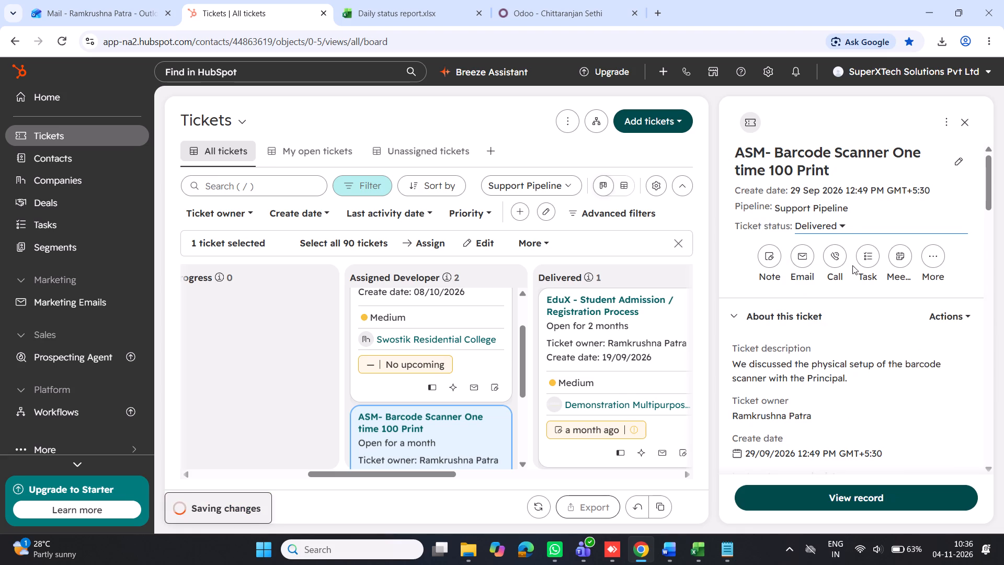
pyautogui.click(840, 226)
pyautogui.scroll(-1, 827, 307)
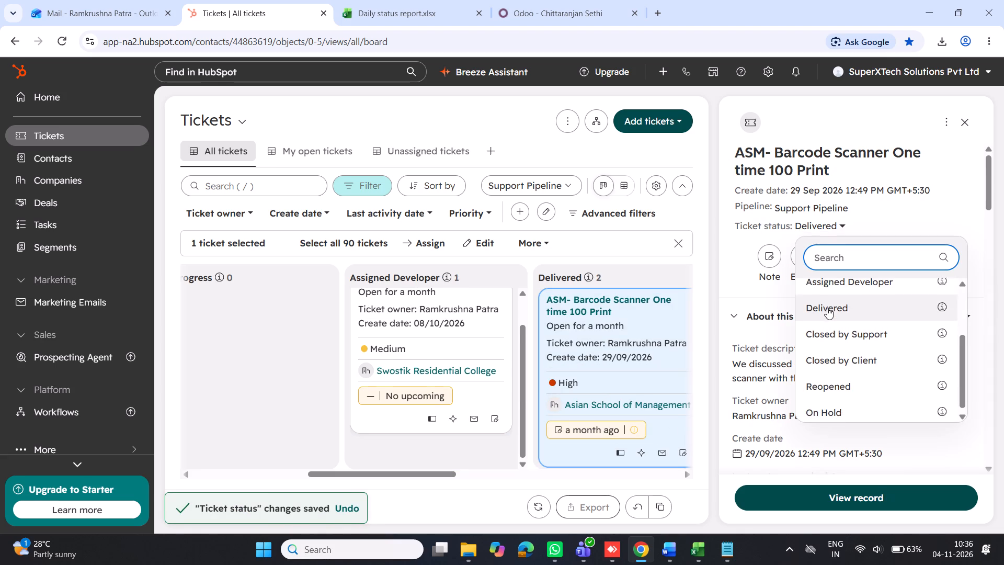
pyautogui.click(850, 336)
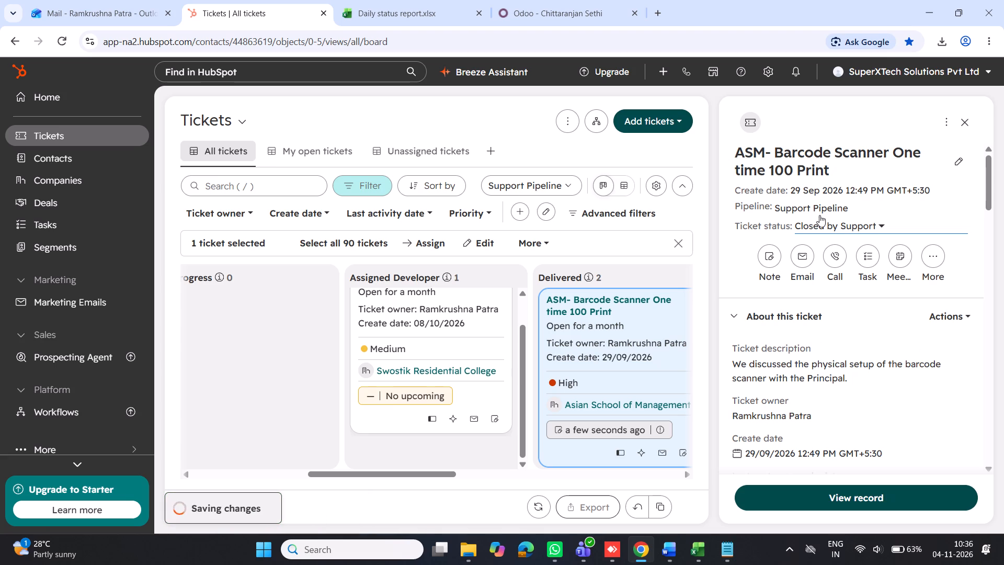
pyautogui.click(965, 127)
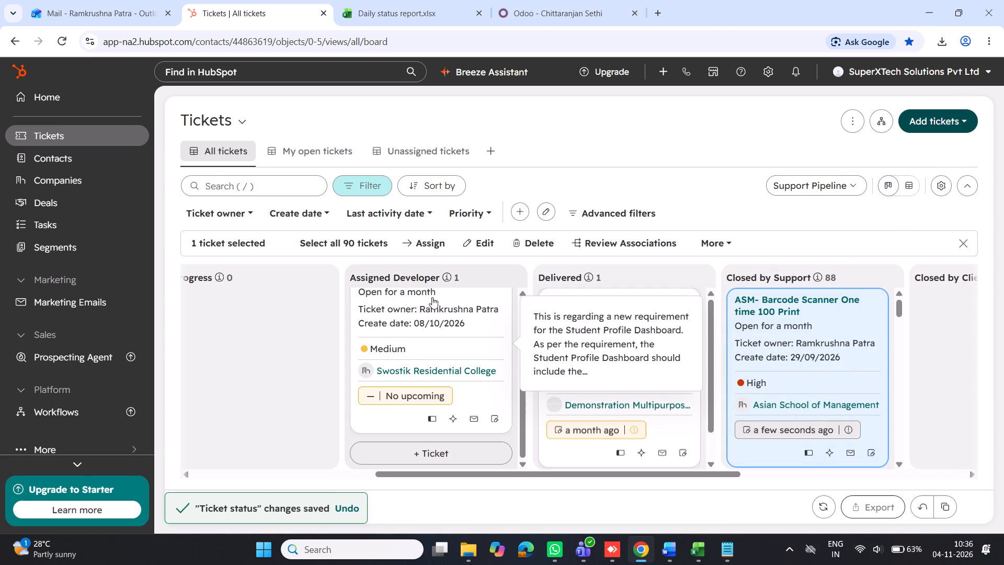
# Review the remaining tickets across the Support Pipeline stages, from New through Reopened.
pyautogui.scroll(-2, 390, 392)
pyautogui.scroll(4, 405, 381)
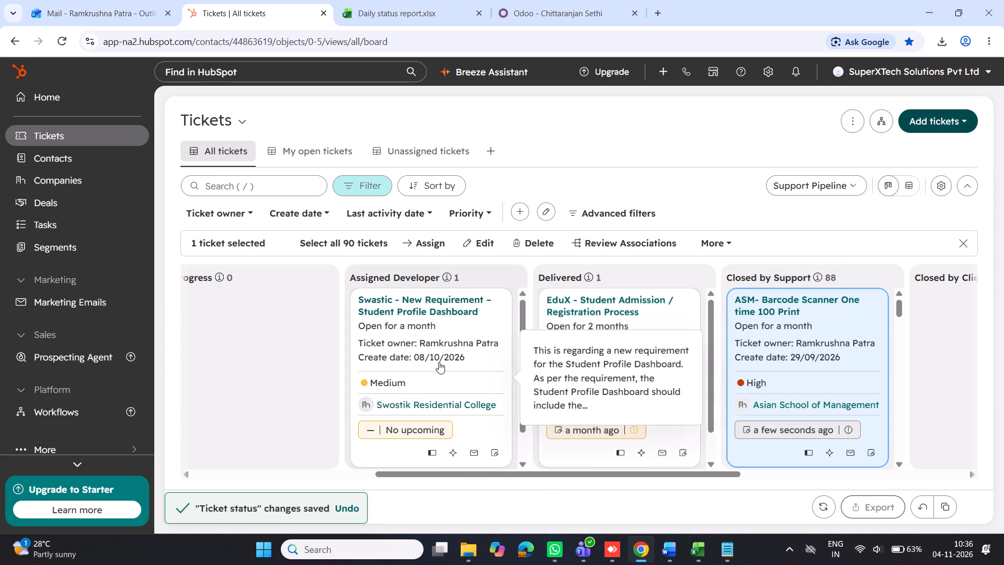
pyautogui.scroll(-2, 619, 347)
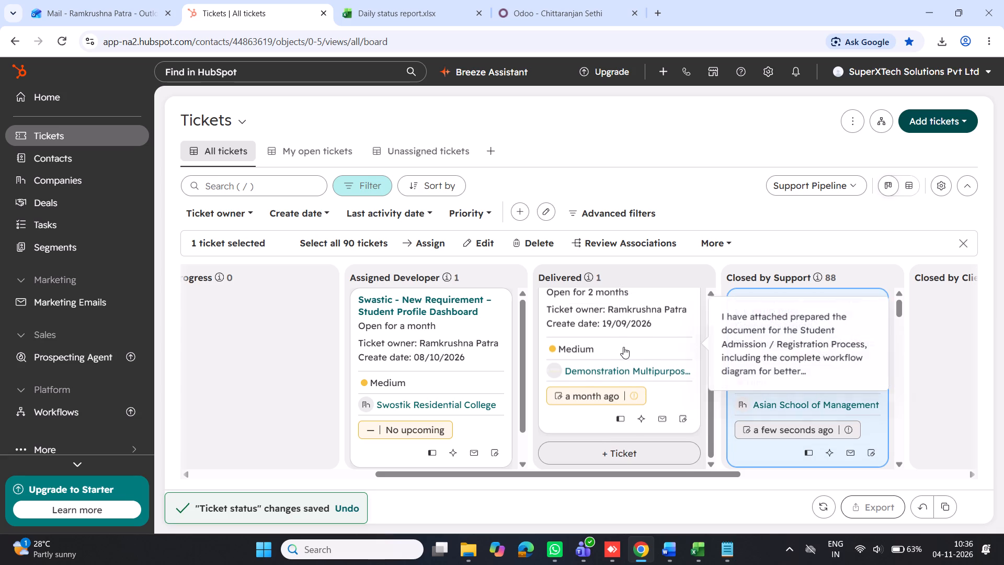
pyautogui.scroll(-1, 623, 347)
pyautogui.scroll(8, 420, 370)
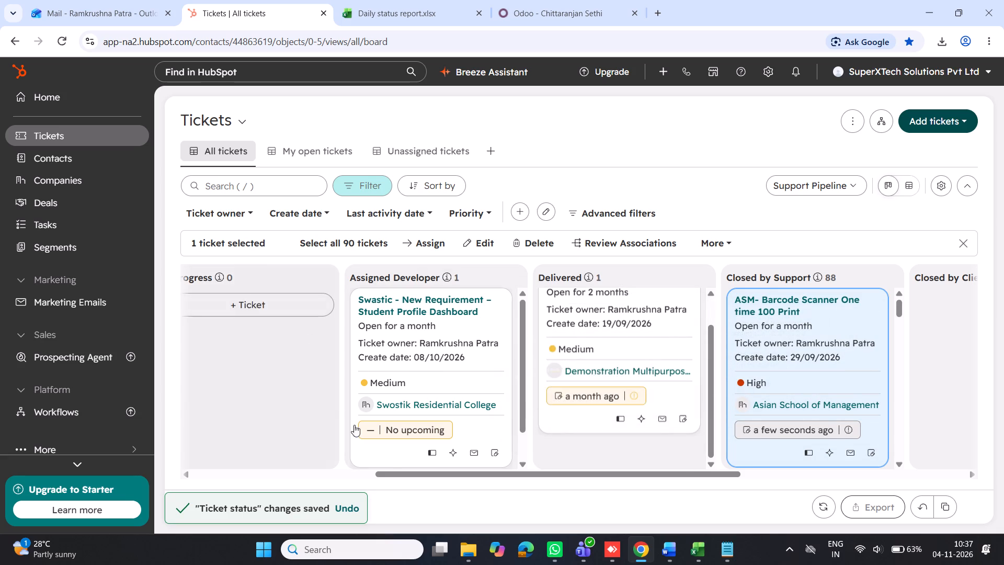
pyautogui.moveTo(443, 471); pyautogui.dragTo(260, 458)
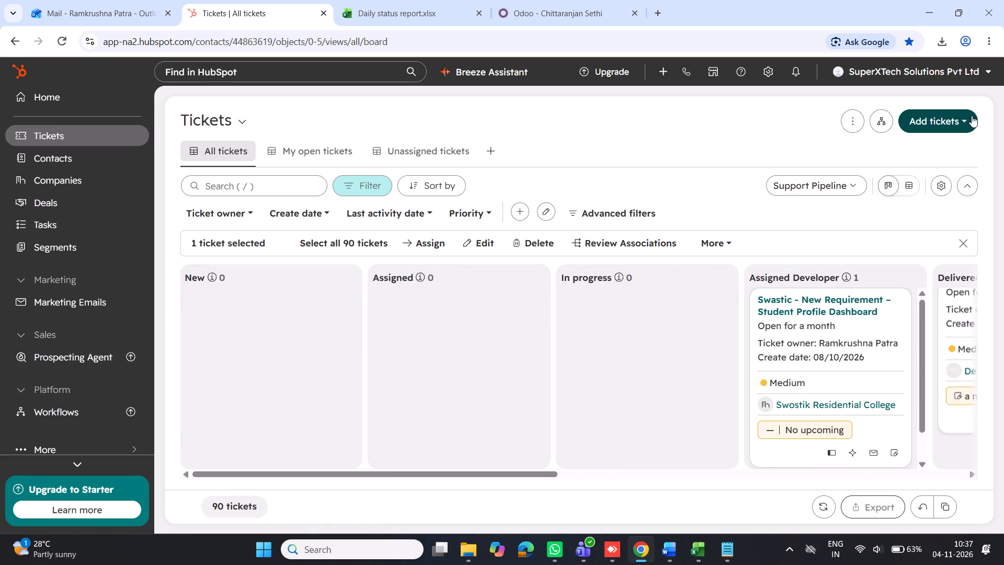
pyautogui.moveTo(455, 473); pyautogui.dragTo(743, 483)
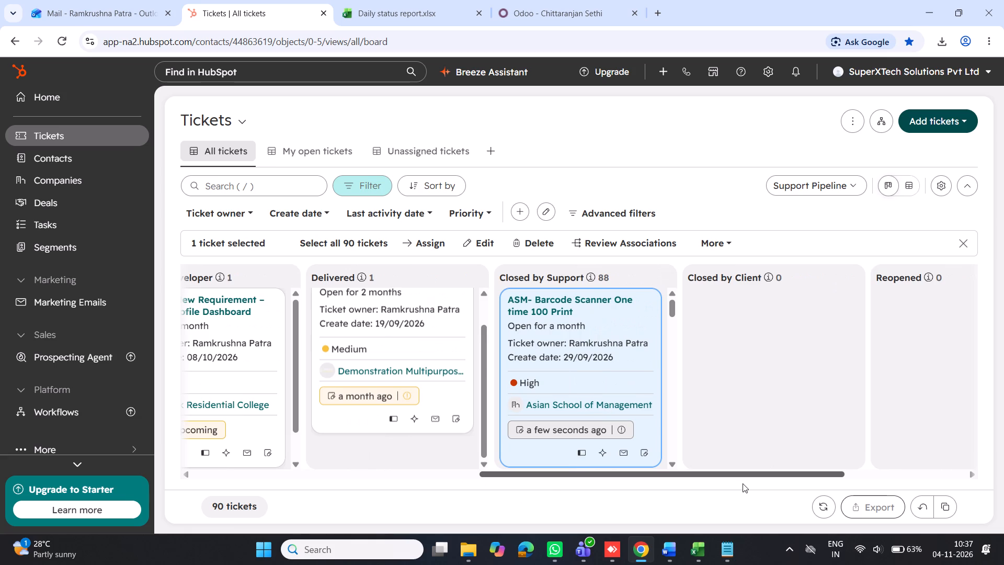
pyautogui.moveTo(743, 483); pyautogui.dragTo(743, 486)
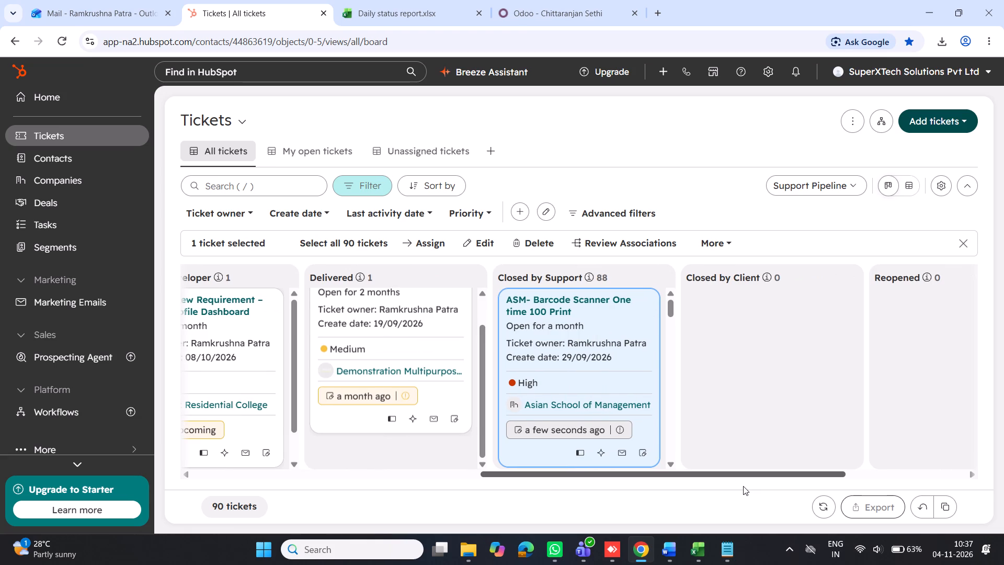
pyautogui.moveTo(743, 486); pyautogui.dragTo(232, 462)
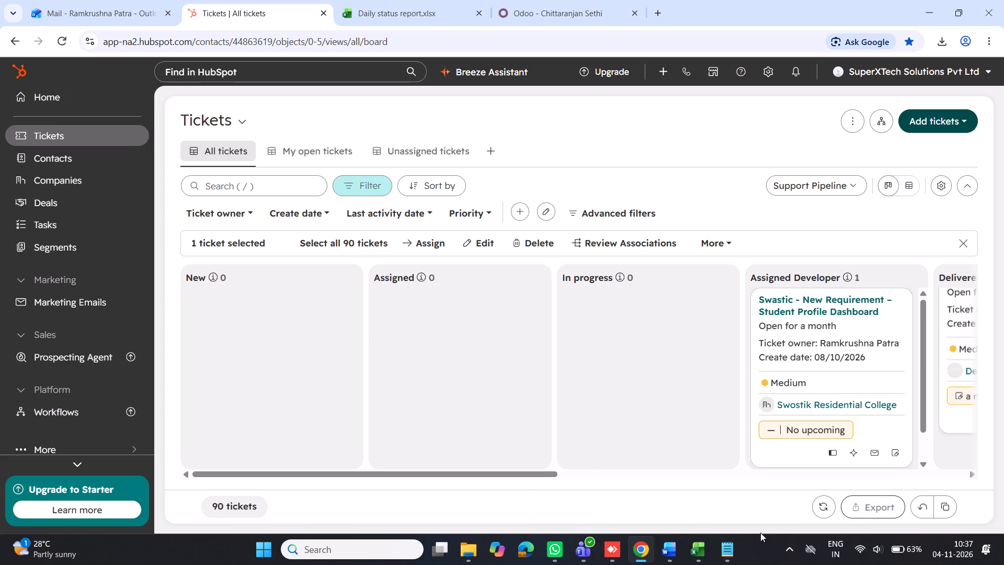
pyautogui.click(769, 548)
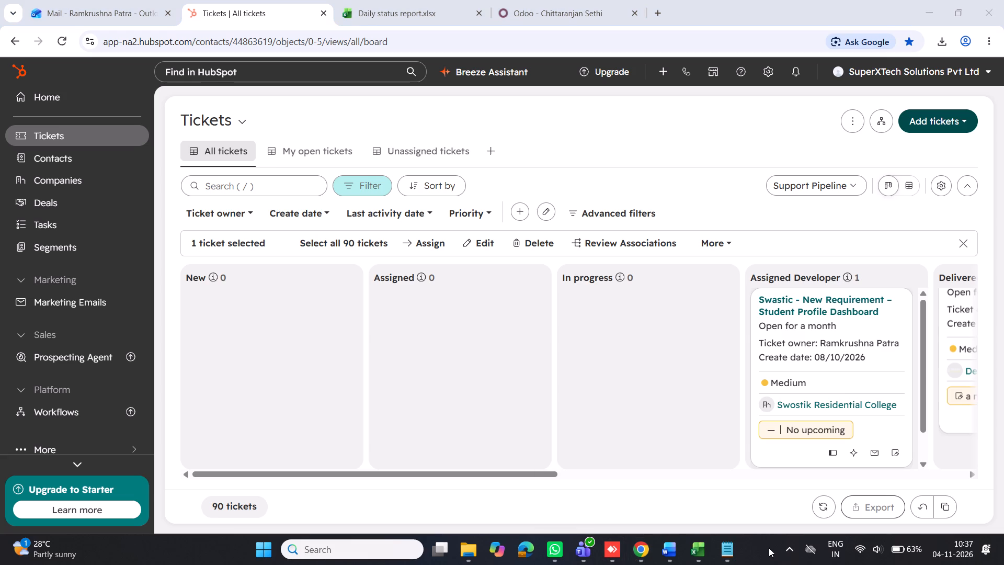
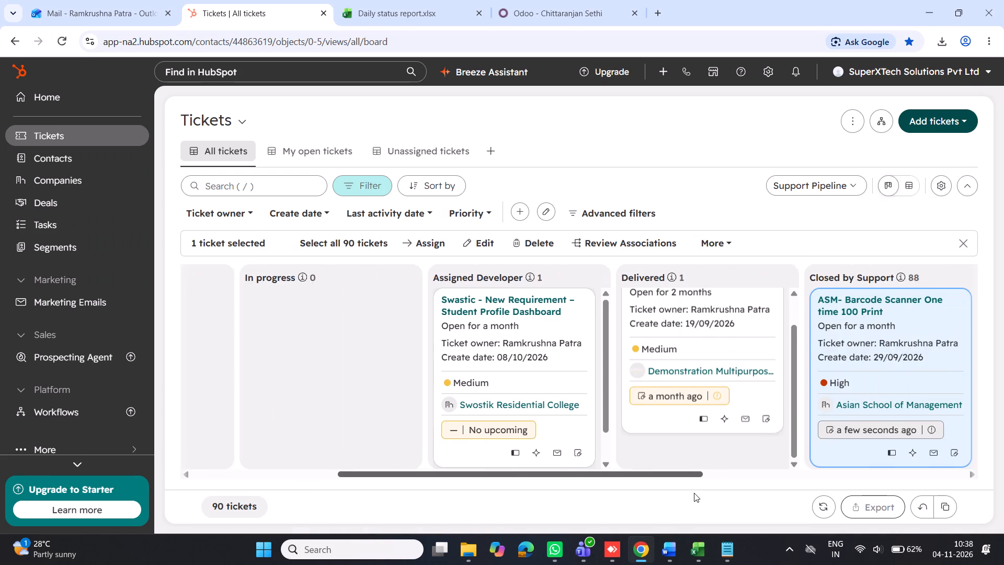
# Open the creation form for a new support ticket from the All tickets board.
pyautogui.moveTo(694, 493); pyautogui.dragTo(424, 488)
pyautogui.click(938, 122)
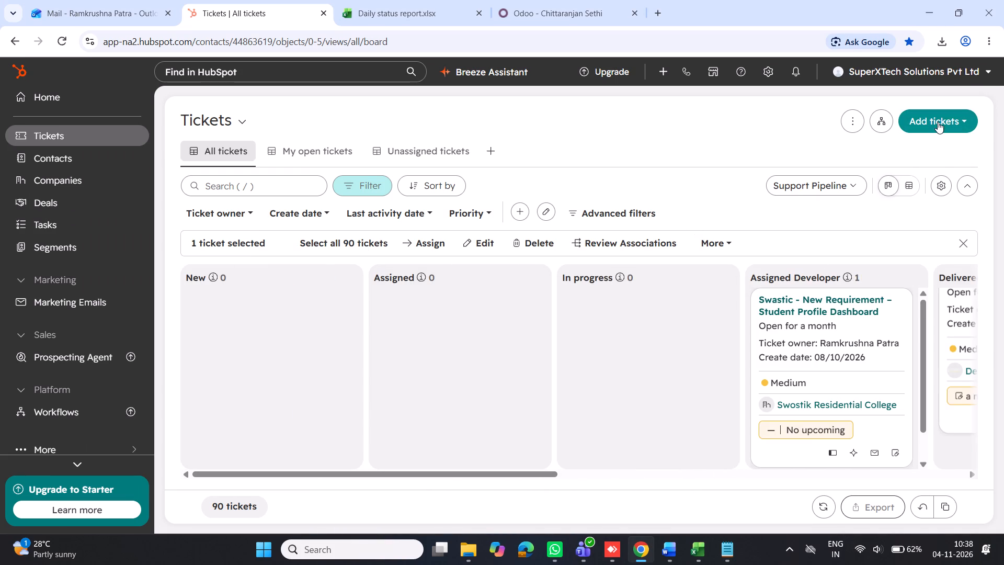
pyautogui.click(942, 152)
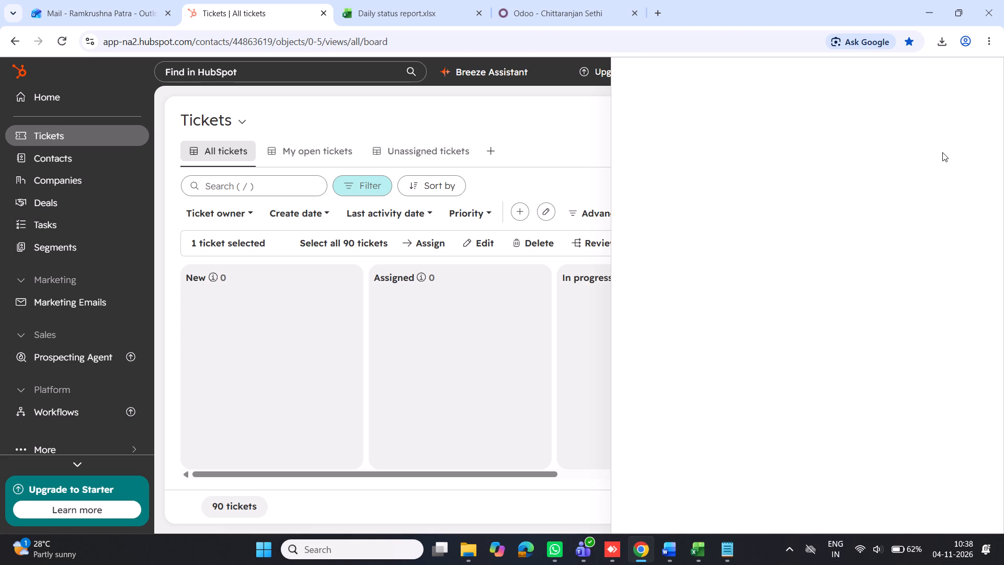
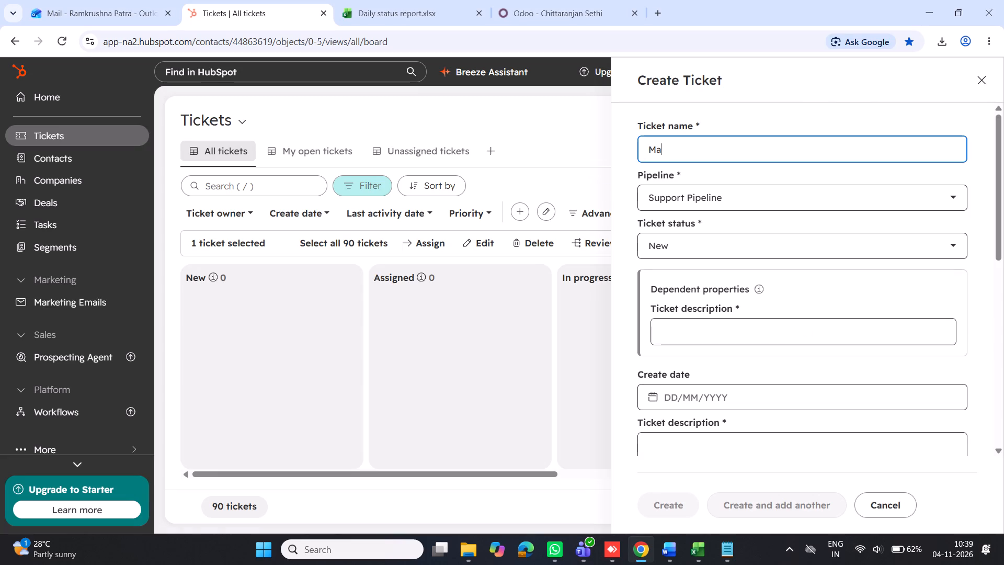
# Begin the new ticket's name with "Maharaja - ", keeping a space on both sides of the hyphen.
pyautogui.write('ha')
pyautogui.write('raja')
pyautogui.write('-')
pyautogui.press('space')
pyautogui.press('space')
pyautogui.press('Left')
pyautogui.press('Left')
pyautogui.press('Left')
pyautogui.press('space')
pyautogui.press('Right')
pyautogui.press('Right')
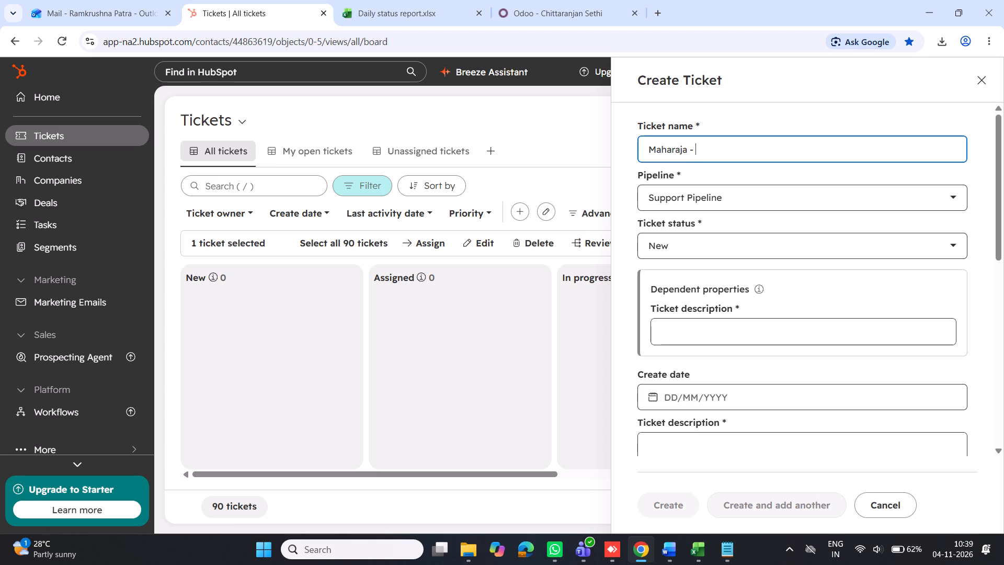
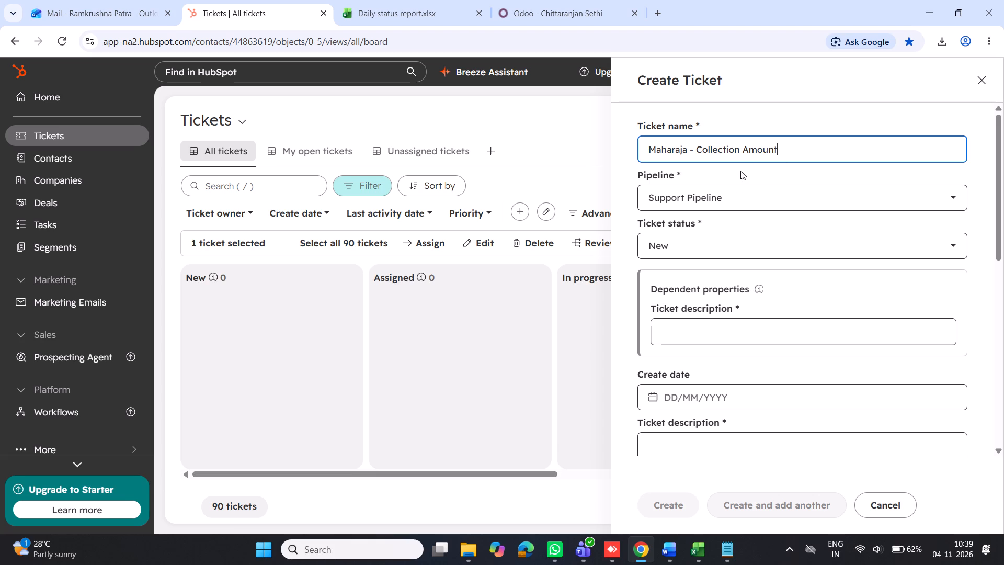
# Insert a capitalised word starting with "E" between "Collection" and "Amount" in the new ticket's name.
pyautogui.click(741, 148)
pyautogui.write('erp')
pyautogui.press('BackSpace')
pyautogui.press('BackSpace')
pyautogui.write('E')
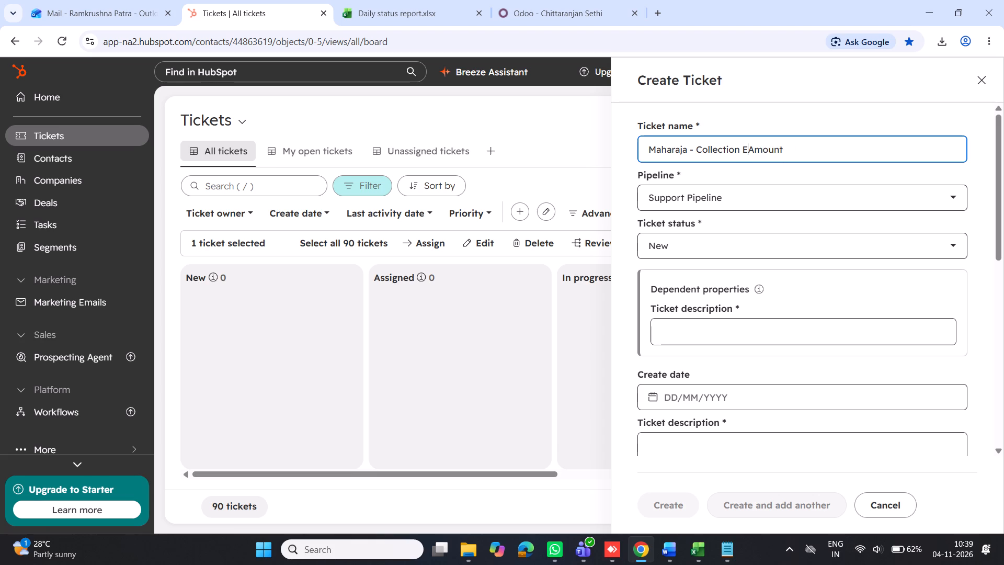
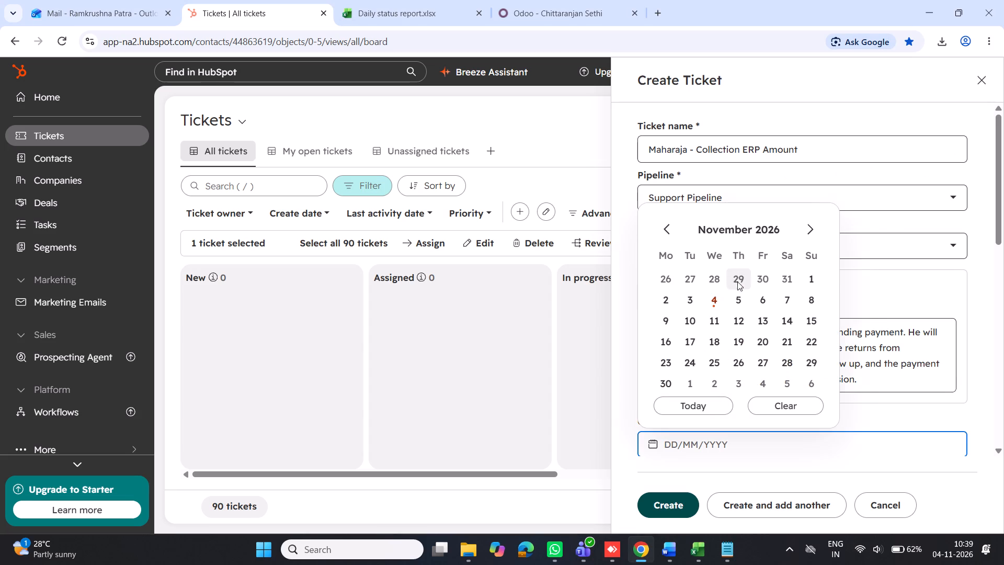
# Set the new ticket's source to Phone.
pyautogui.scroll(-2, 763, 347)
pyautogui.scroll(-1, 796, 309)
pyautogui.scroll(-2, 743, 322)
pyautogui.click(679, 264)
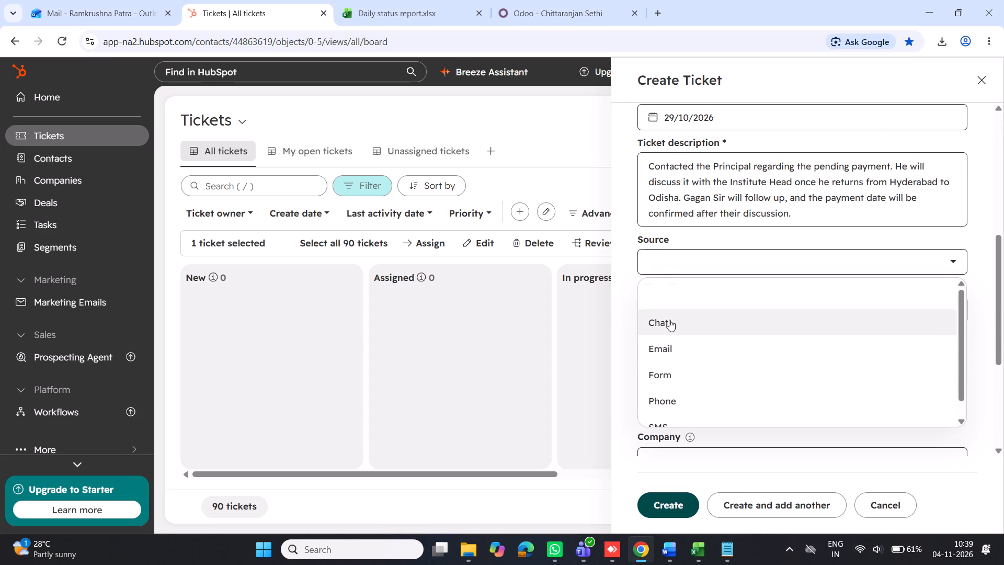
pyautogui.click(677, 399)
# Associate the new ticket with the company Maharaja Institute Of Advanced Computing And Research and create it.
pyautogui.scroll(-3, 694, 319)
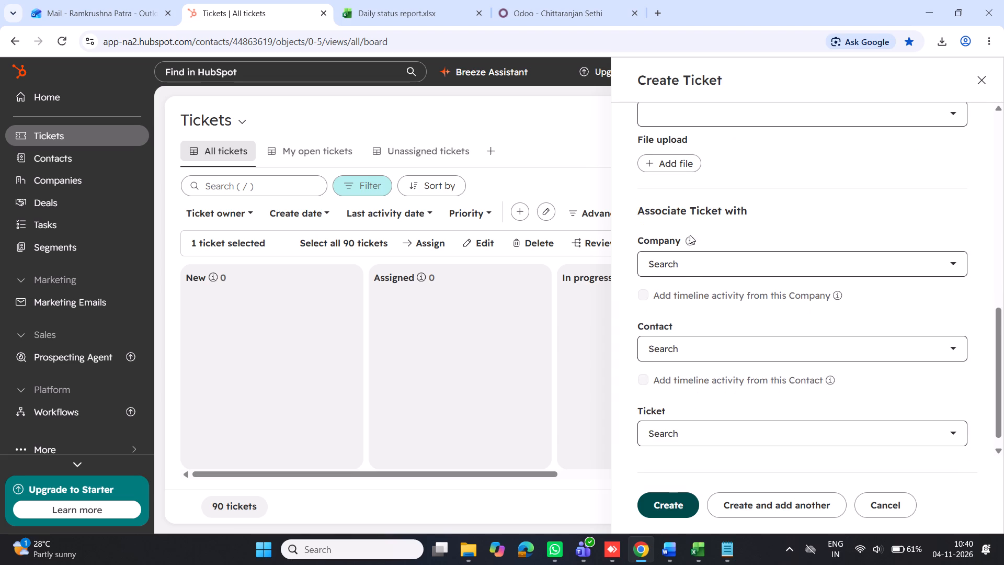
pyautogui.scroll(2, 680, 227)
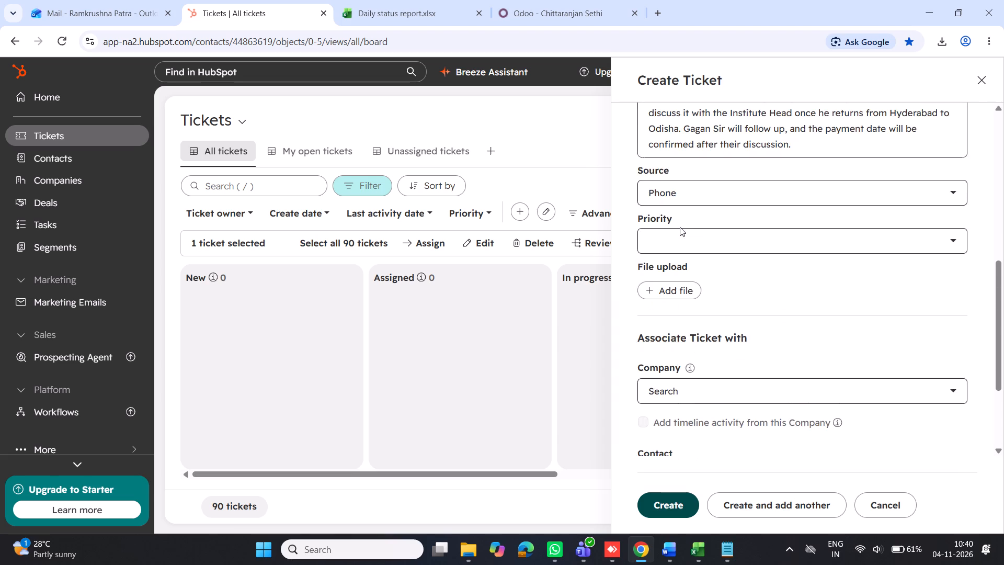
pyautogui.scroll(-2, 681, 260)
pyautogui.click(681, 263)
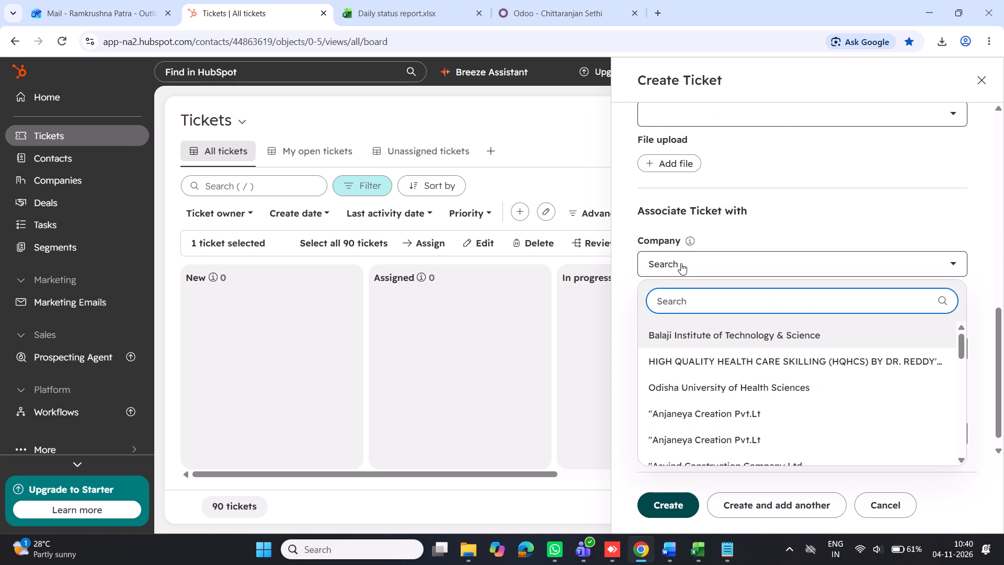
pyautogui.write('MAHARAJA')
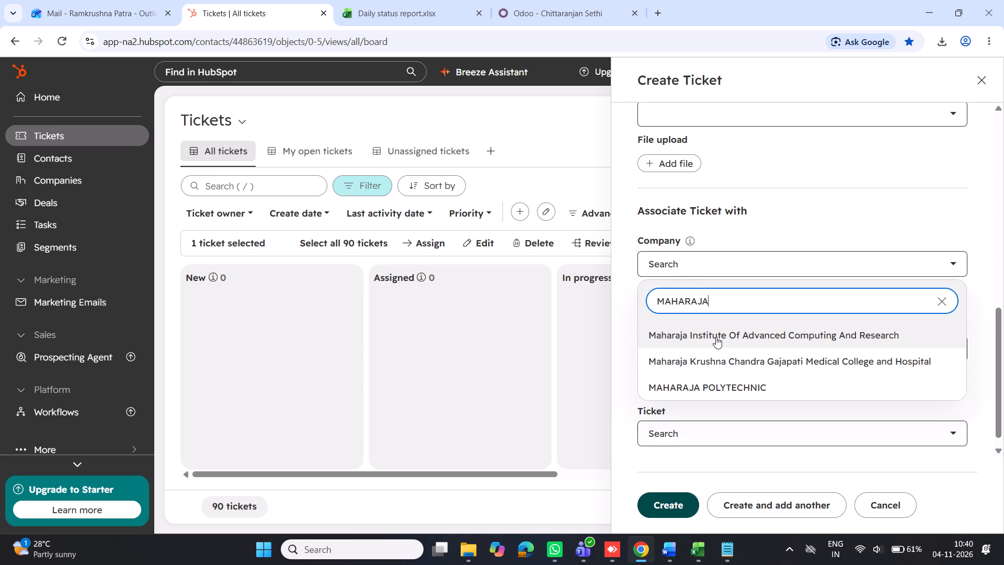
pyautogui.click(716, 337)
pyautogui.scroll(-2, 699, 343)
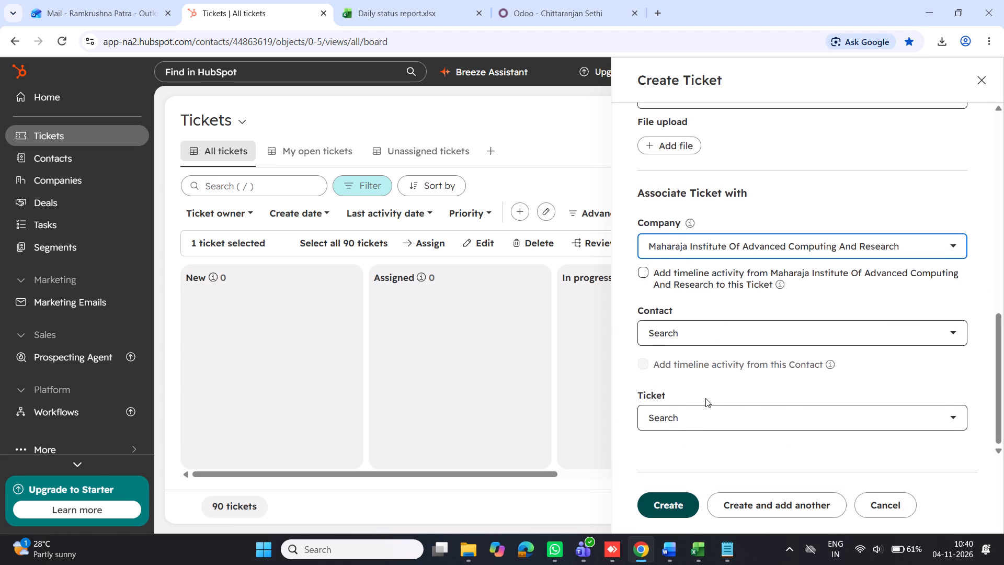
pyautogui.click(681, 498)
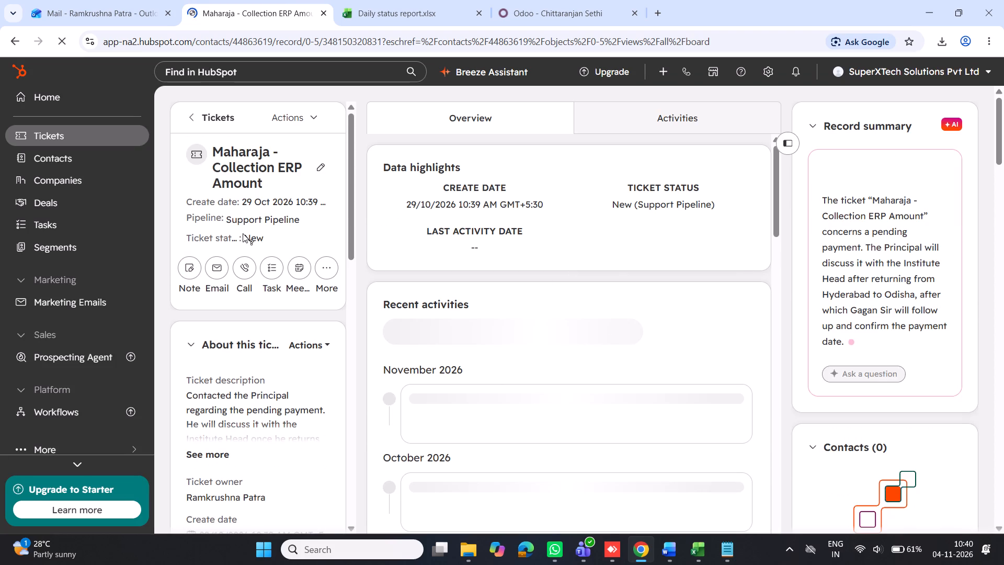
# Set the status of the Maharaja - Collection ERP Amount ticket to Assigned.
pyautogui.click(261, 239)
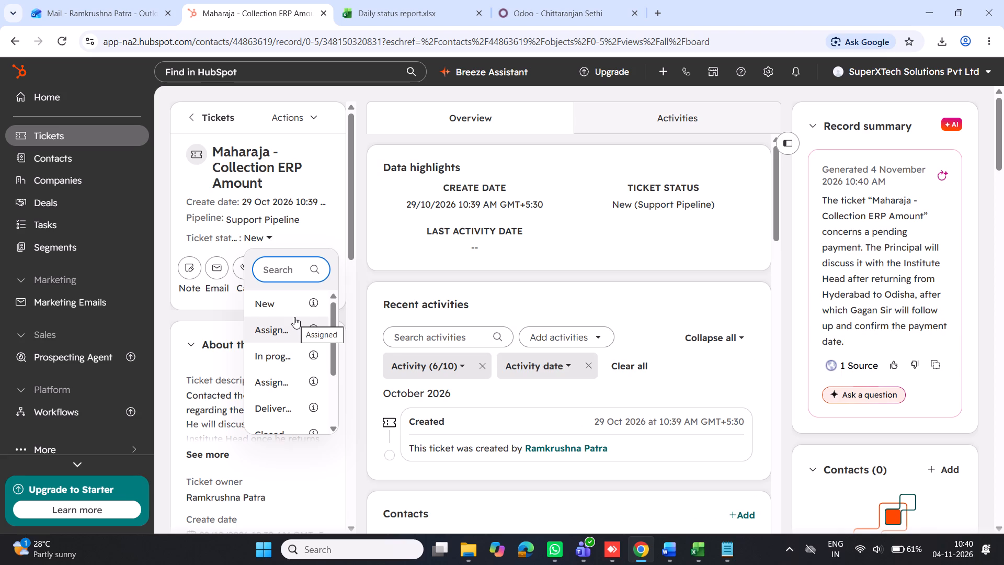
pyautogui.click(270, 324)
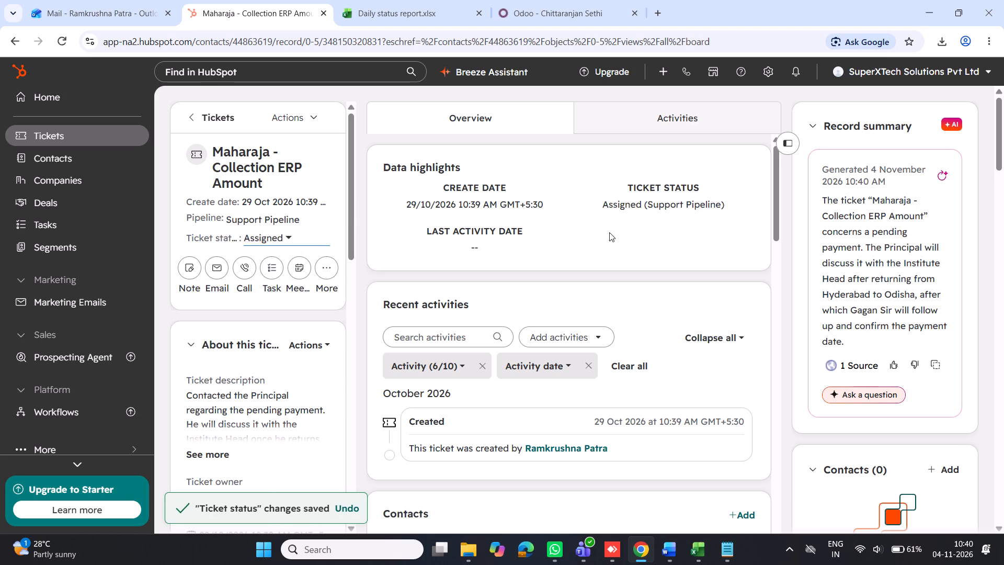
# Review the Maharaja ticket's activity history and its overview of associated records.
pyautogui.scroll(4, 626, 229)
pyautogui.scroll(-1, 574, 223)
pyautogui.scroll(3, 576, 221)
pyautogui.click(682, 111)
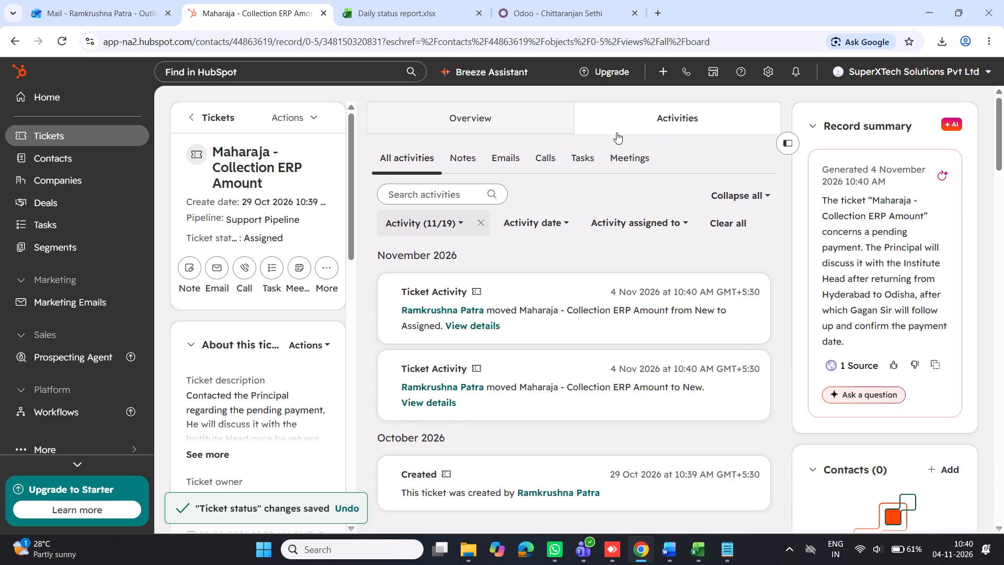
pyautogui.click(515, 119)
pyautogui.scroll(-7, 570, 251)
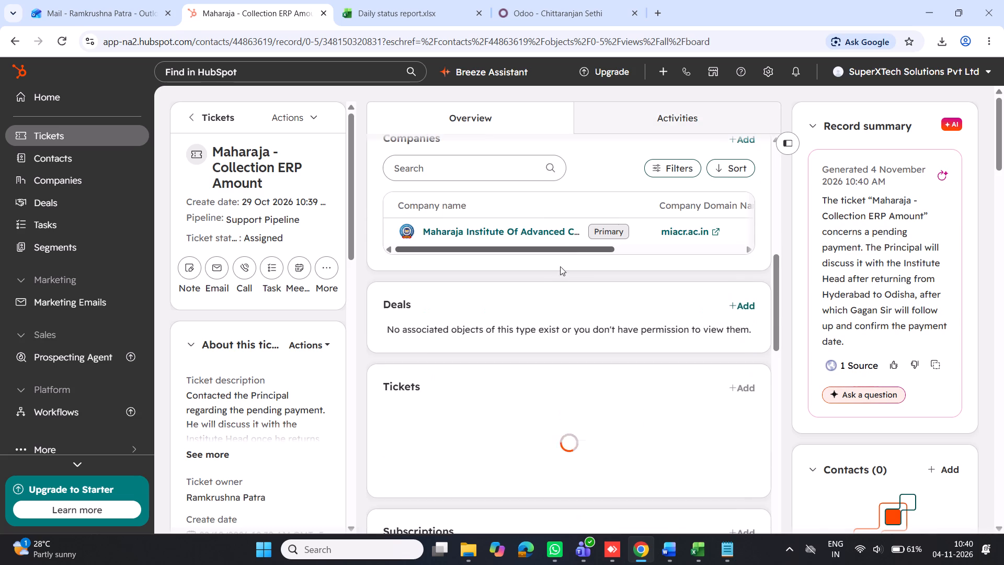
pyautogui.scroll(-5, 548, 270)
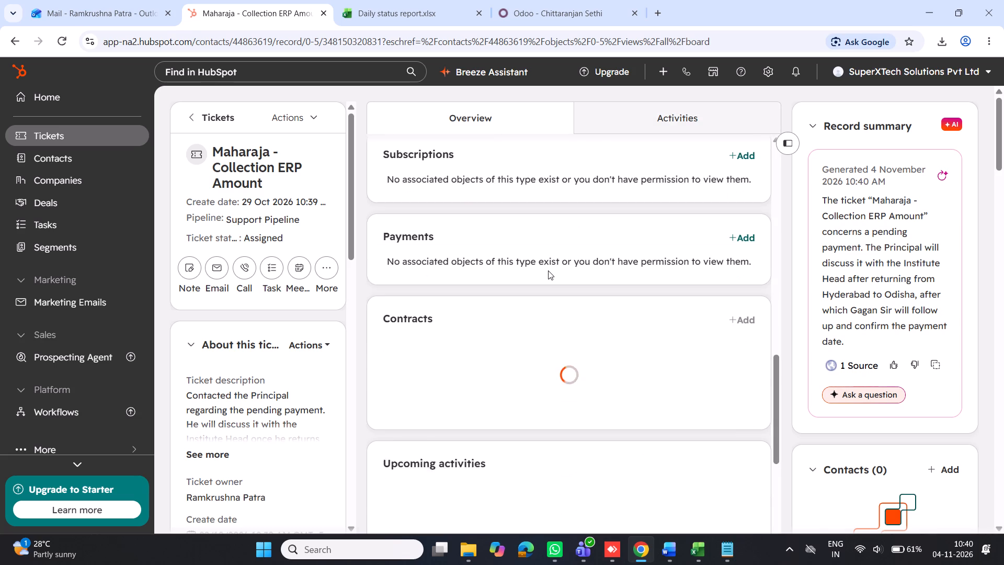
pyautogui.scroll(18, 548, 270)
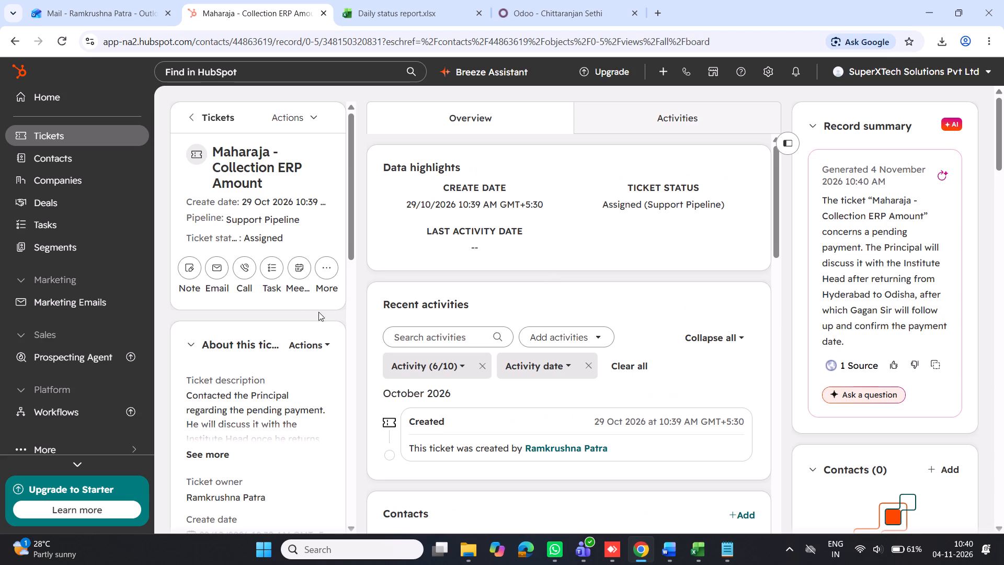
# Set the status of the Maharaja - Collection ERP Amount ticket to Closed by Support.
pyautogui.click(271, 238)
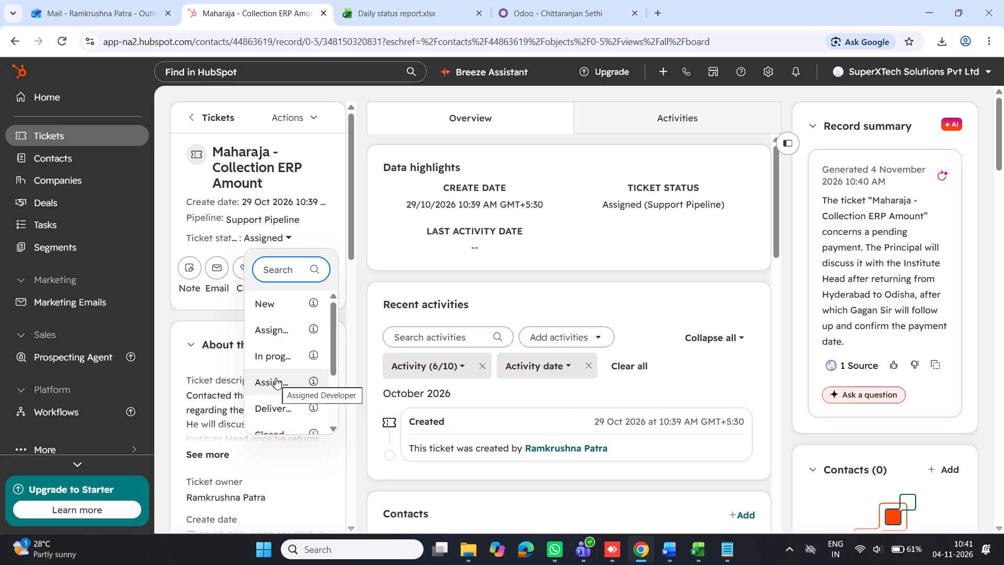
pyautogui.scroll(-1, 283, 368)
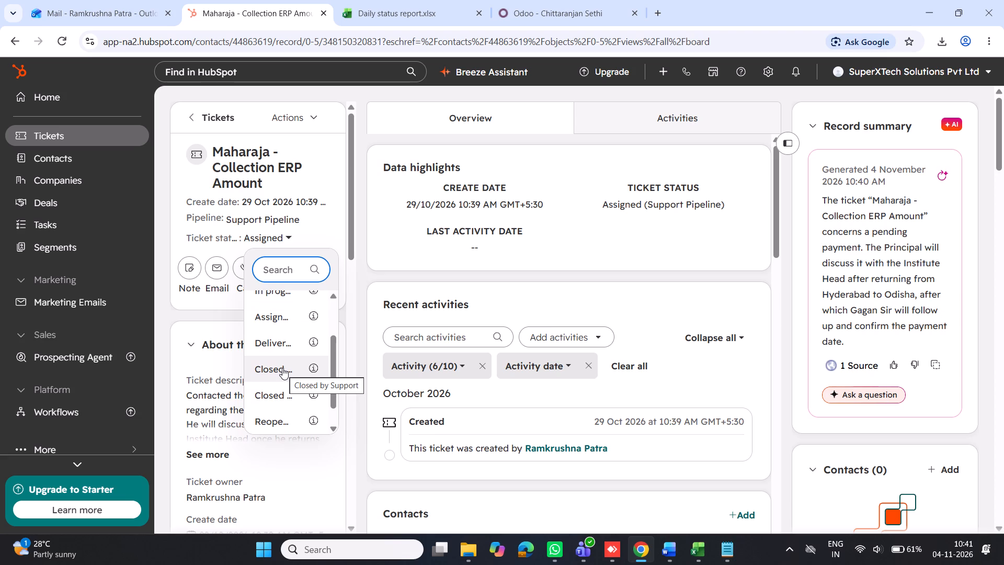
pyautogui.click(282, 368)
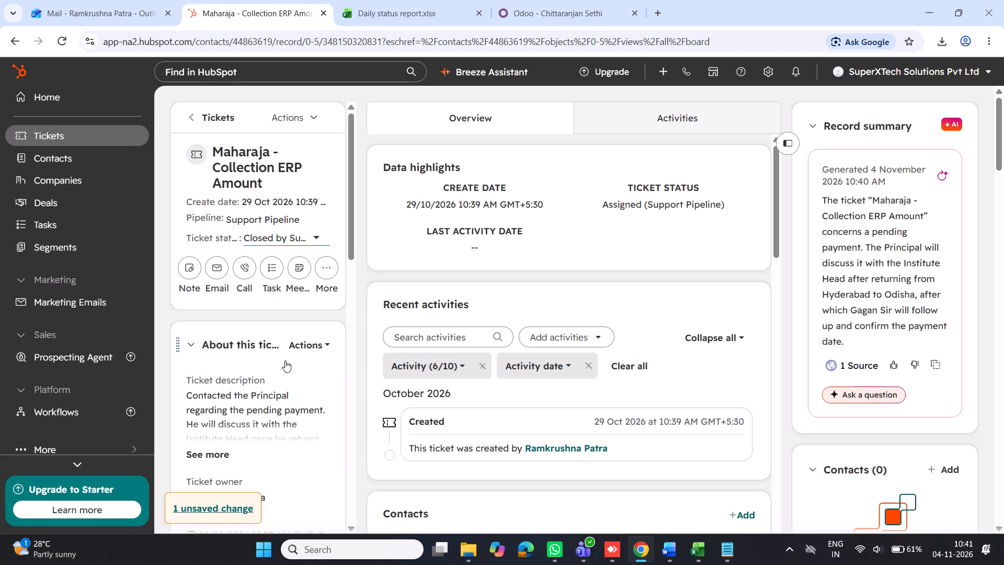
# Add the note "I have communicate to client" to the Maharaja - Collection ERP Amount ticket.
pyautogui.click(193, 273)
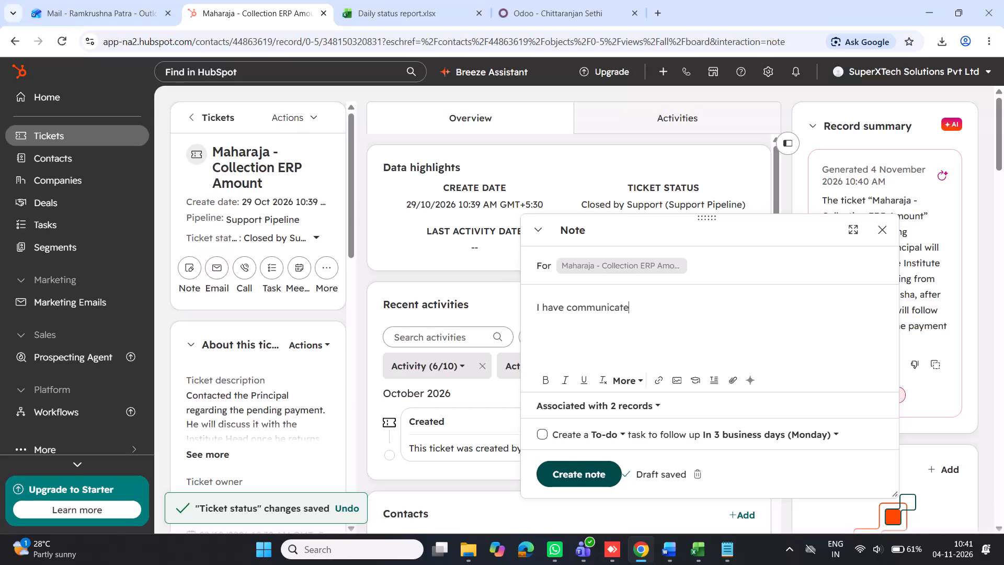
pyautogui.write('to client')
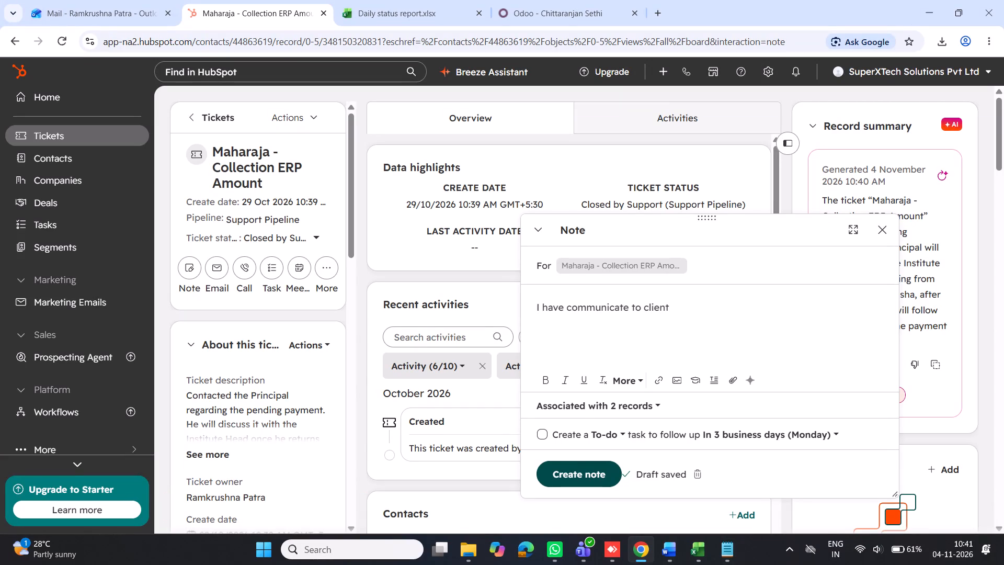
pyautogui.click(590, 473)
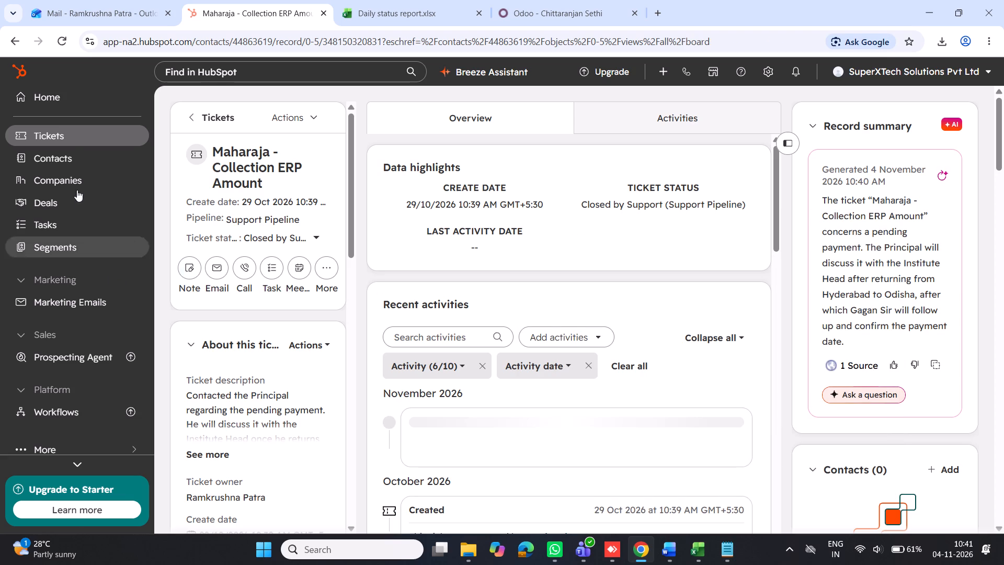
# Return to the ticket board and set the delivered EduX - Student Admission / Registration Process ticket to Closed by Support.
pyautogui.click(68, 134)
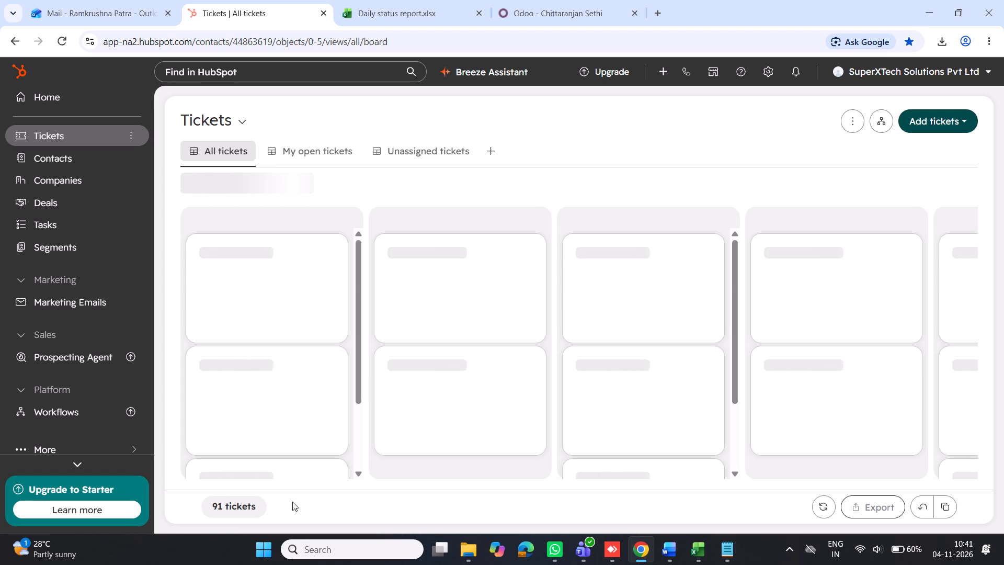
pyautogui.moveTo(408, 472); pyautogui.dragTo(595, 479)
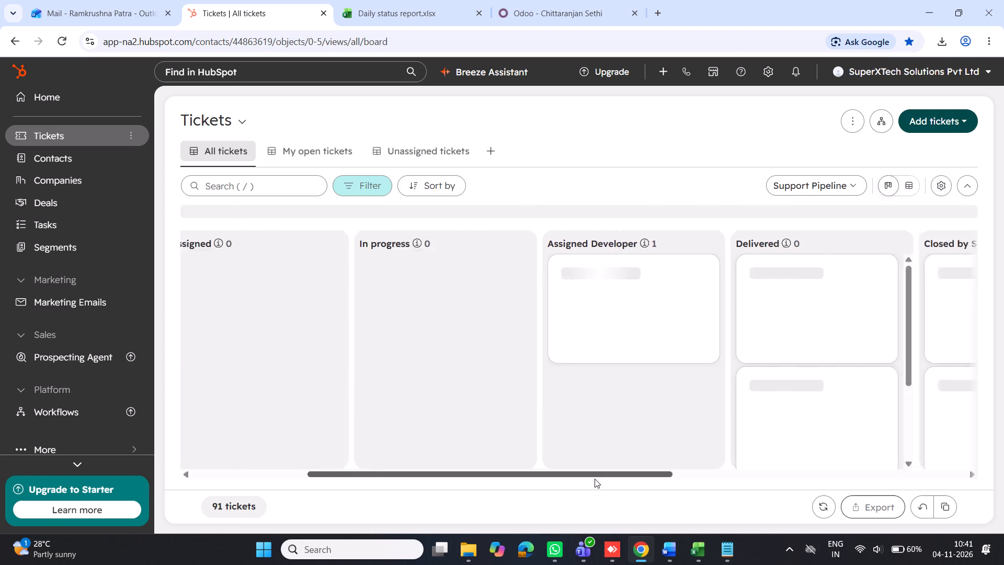
pyautogui.moveTo(595, 479); pyautogui.dragTo(674, 482)
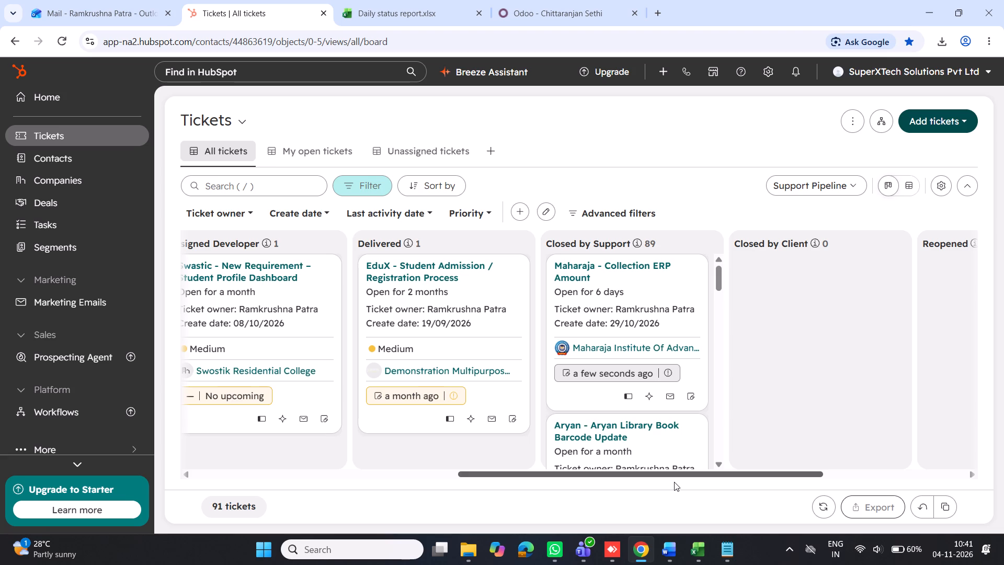
pyautogui.moveTo(674, 482); pyautogui.dragTo(564, 477)
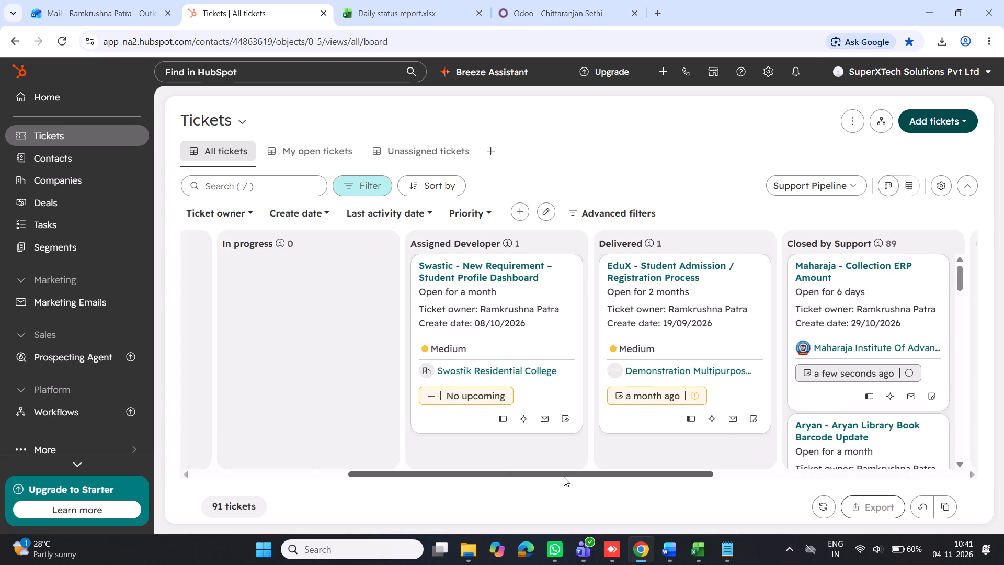
pyautogui.moveTo(564, 477); pyautogui.dragTo(343, 461)
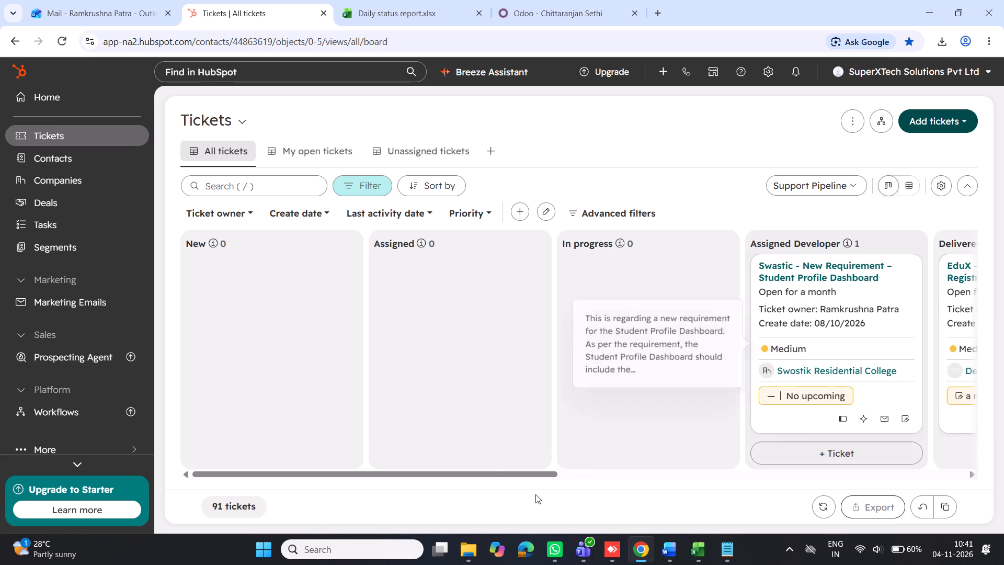
pyautogui.moveTo(488, 473); pyautogui.dragTo(614, 474)
pyautogui.click(727, 297)
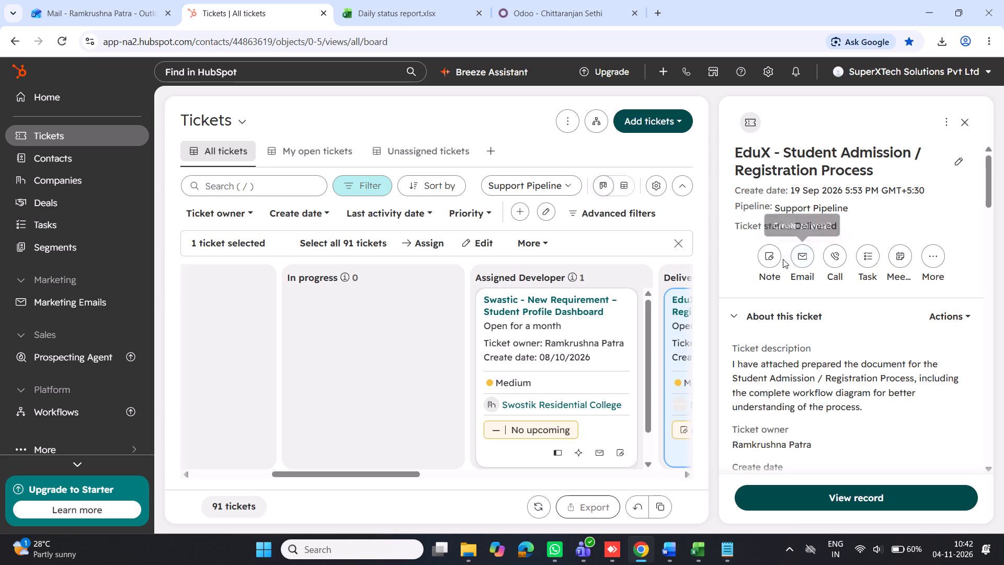
pyautogui.click(833, 230)
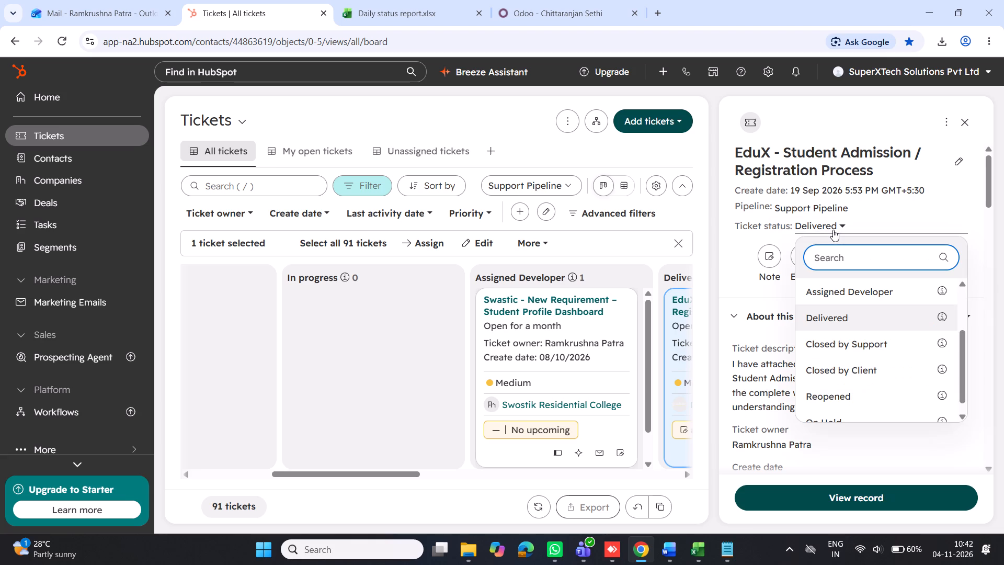
pyautogui.click(849, 343)
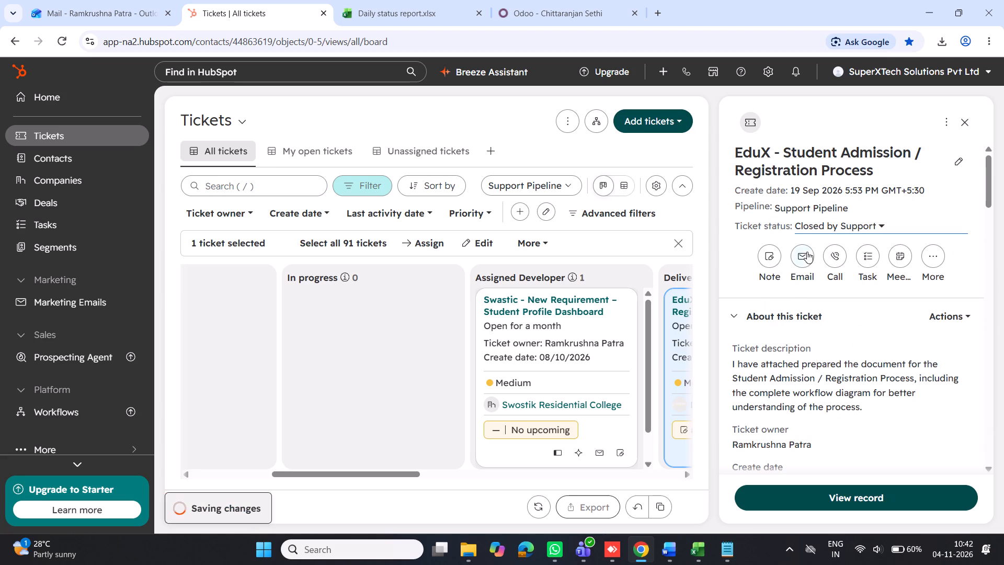
# Add the note "Done" to the EduX ticket and close its preview.
pyautogui.click(772, 262)
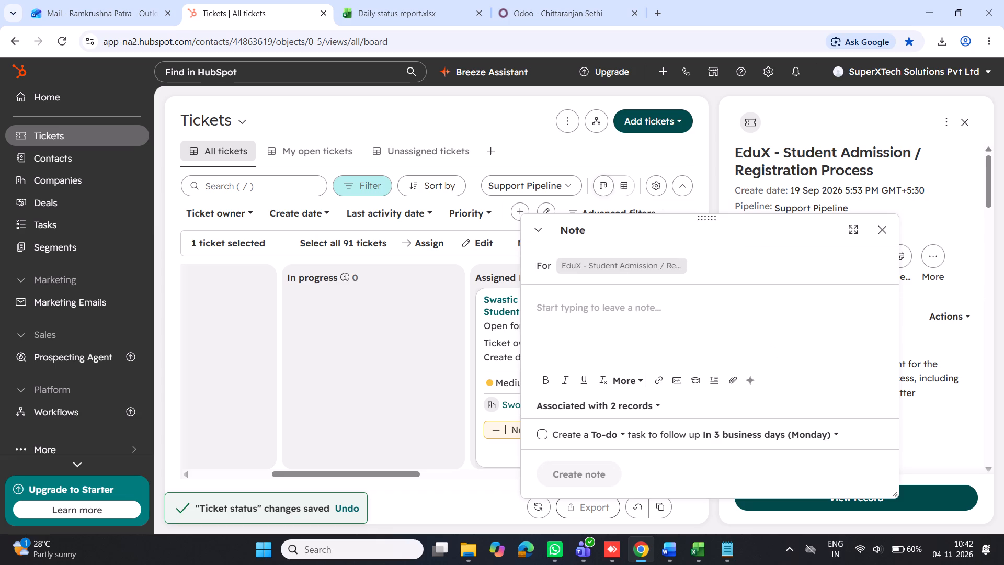
pyautogui.press('BackSpace')
pyautogui.write('one')
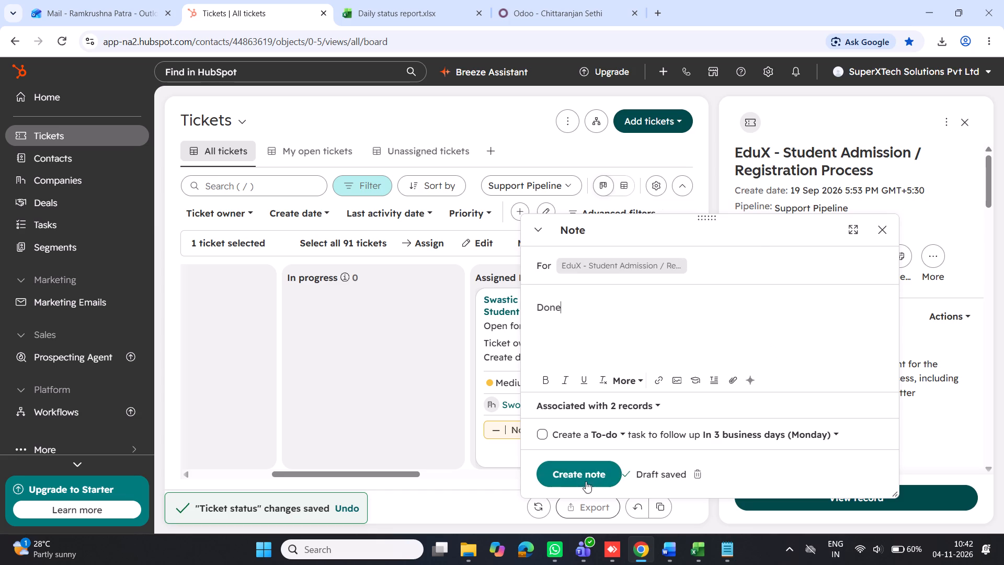
pyautogui.click(586, 476)
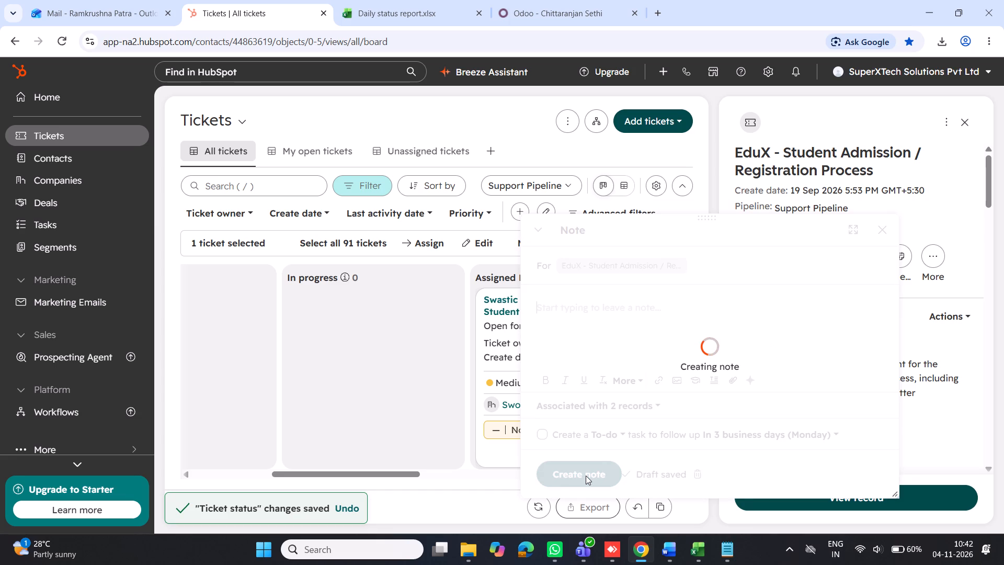
pyautogui.click(965, 123)
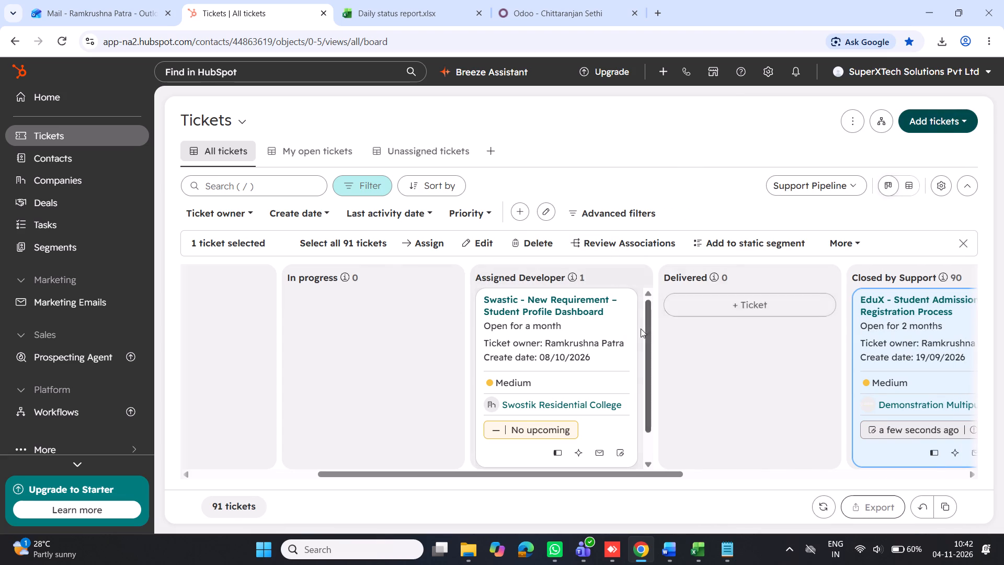
# Check the tickets in the board's Closed by Support column.
pyautogui.moveTo(568, 473); pyautogui.dragTo(644, 482)
pyautogui.scroll(-2, 740, 374)
pyautogui.scroll(4, 756, 368)
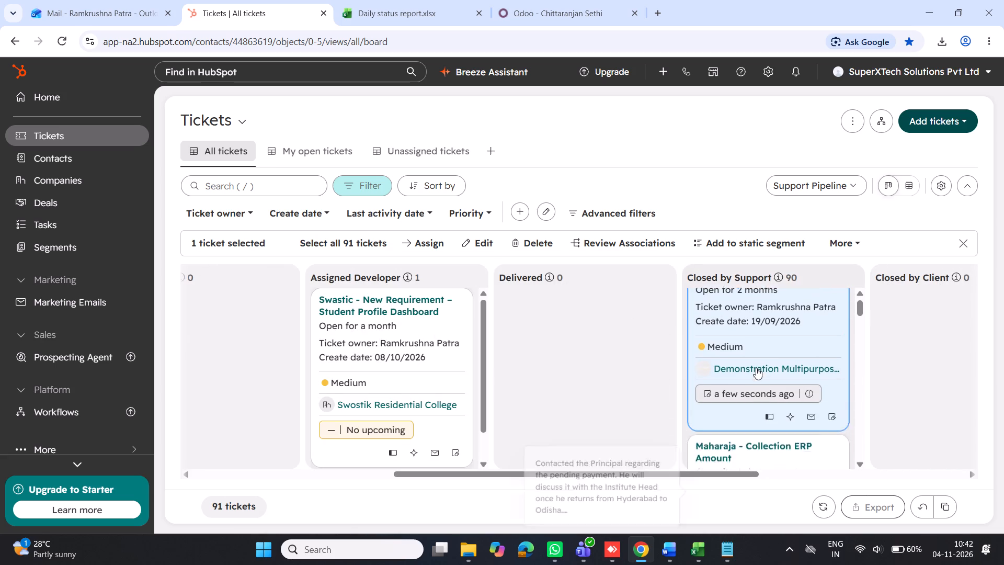
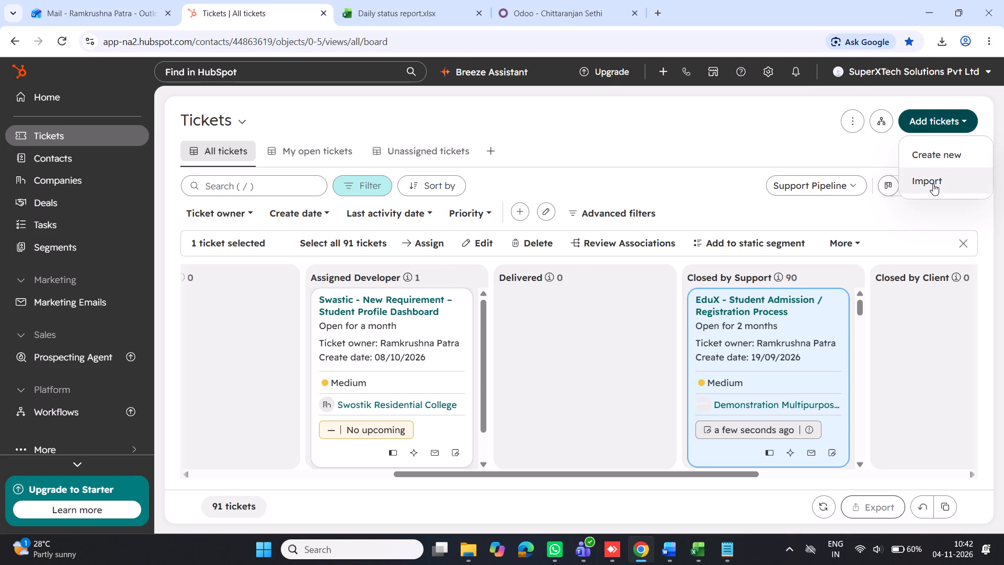
# Open a blank form for creating a new ticket.
pyautogui.click(935, 152)
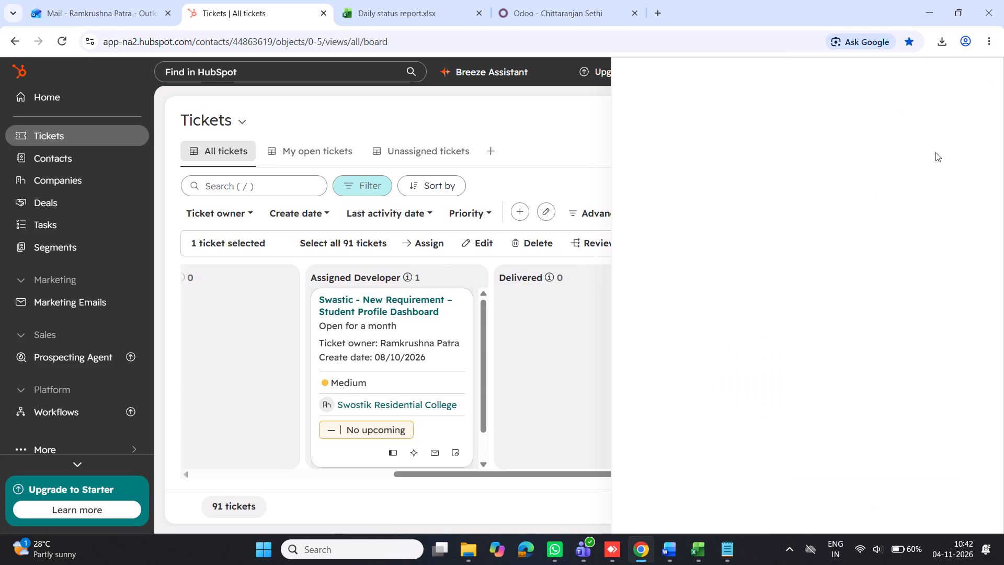
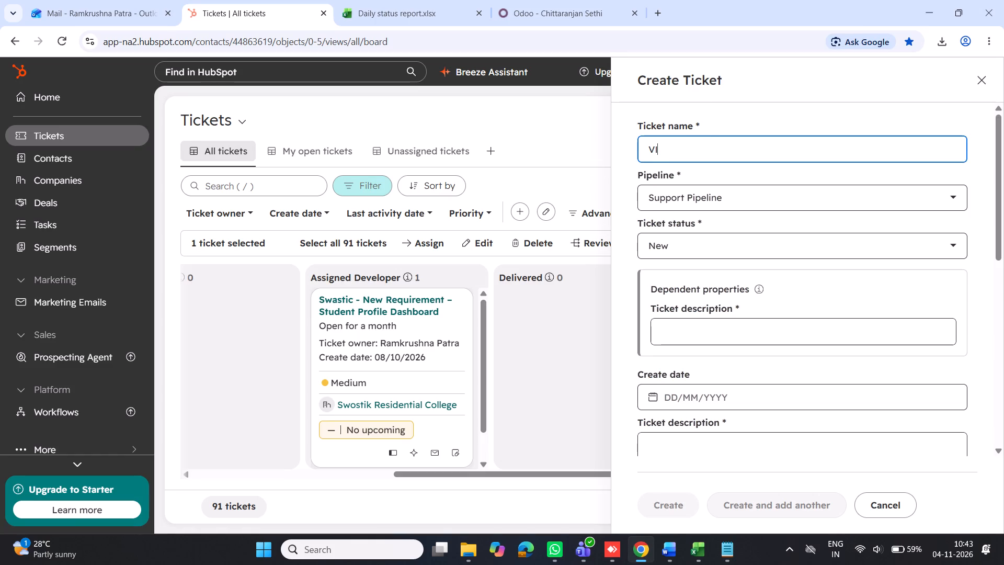
# Complete the ticket name as "VITS - Fee module discuss".
pyautogui.write('TS')
pyautogui.press('-')
pyautogui.press('BackSpace')
pyautogui.press('space')
pyautogui.write('-')
pyautogui.press('space')
pyautogui.press('f')
pyautogui.write('ee module d')
pyautogui.write('escuss')
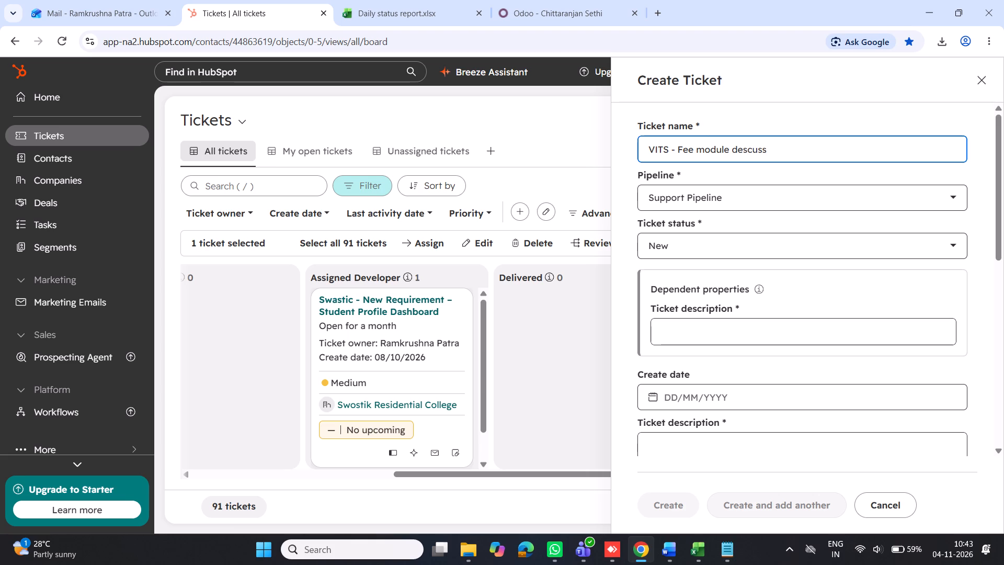
pyautogui.press('BackSpace')
pyautogui.press('BackSpace')
pyautogui.press('BackSpace')
pyautogui.press('BackSpace')
pyautogui.press('BackSpace')
pyautogui.press('BackSpace')
pyautogui.press('BackSpace')
pyautogui.write('discuss')
# Paste the copied text about ERP login credentials, the Fee Module demo and course-wise fee collection into the ticket description.
pyautogui.click(712, 321)
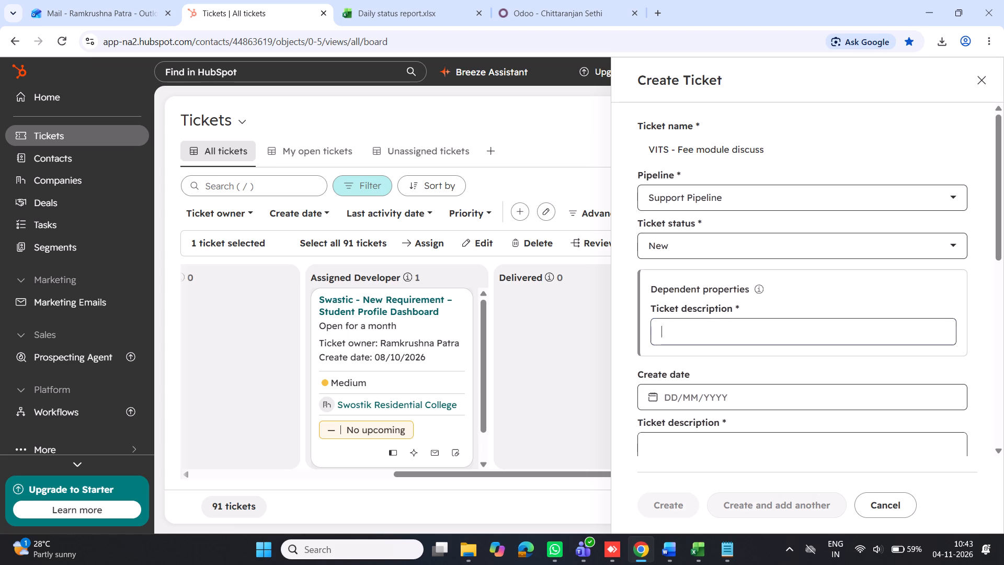
pyautogui.hotkey('ctrl', 'v')
pyautogui.scroll(2, 689, 357)
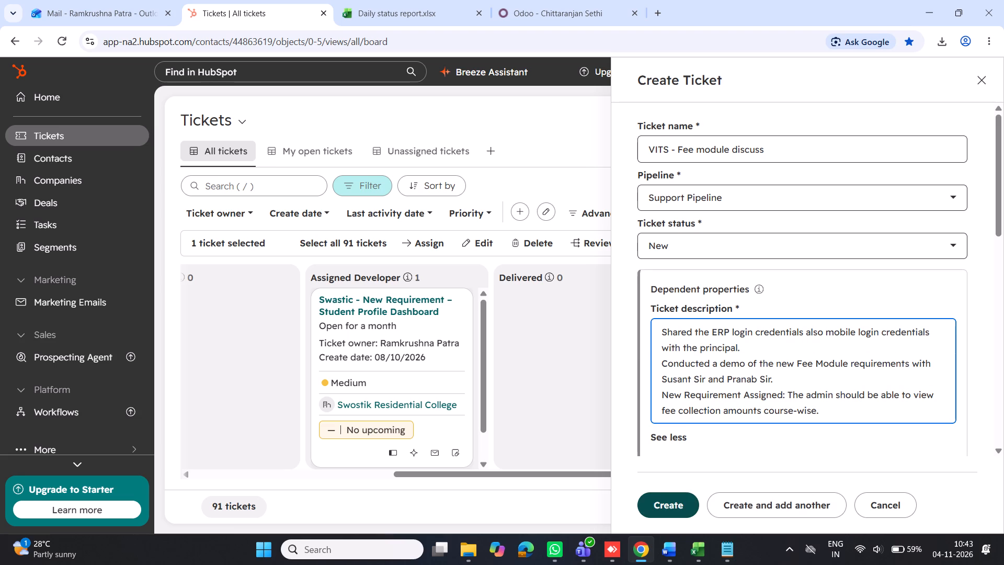
pyautogui.scroll(8, 689, 357)
# Prefix each of the three items in the ticket description with a dash and a space.
pyautogui.click(662, 330)
pyautogui.hotkey('shift', '_')
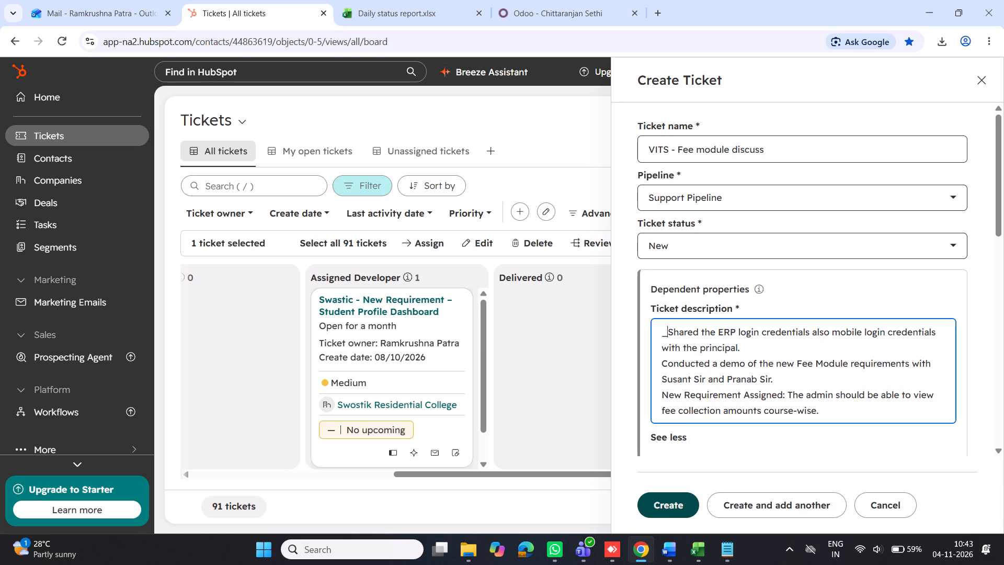
pyautogui.press('BackSpace')
pyautogui.press('-')
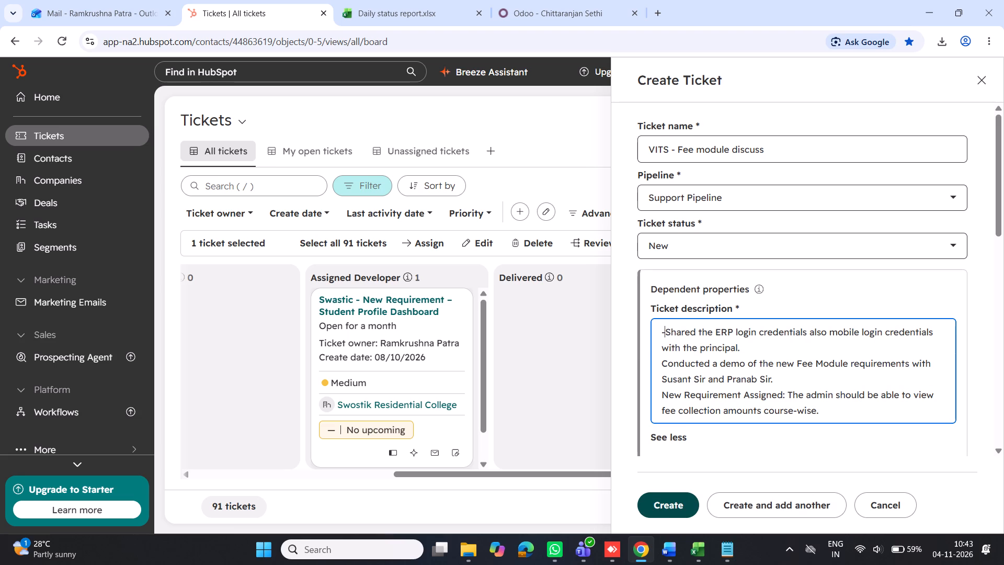
pyautogui.press('space')
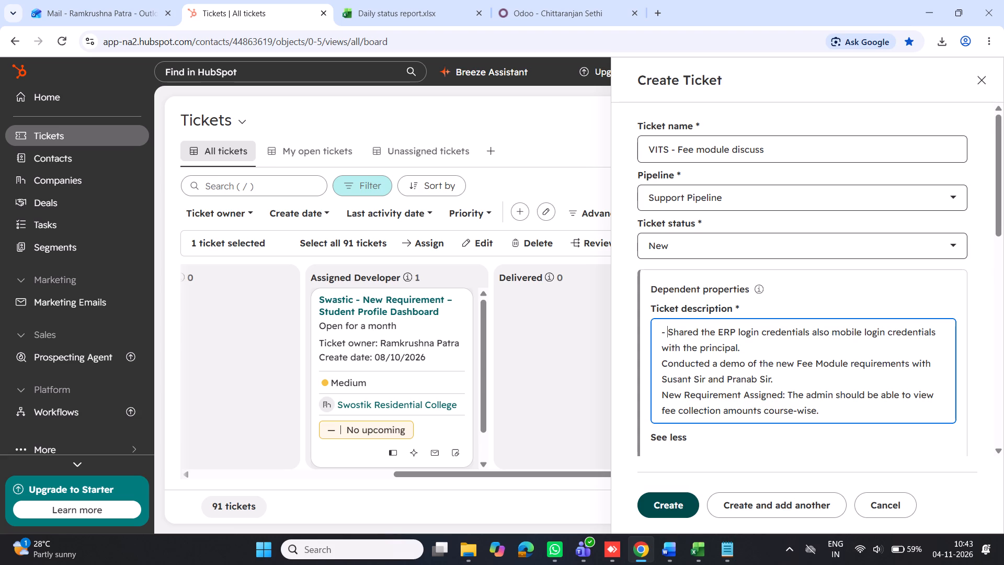
pyautogui.click(663, 361)
pyautogui.write('-')
pyautogui.press('space')
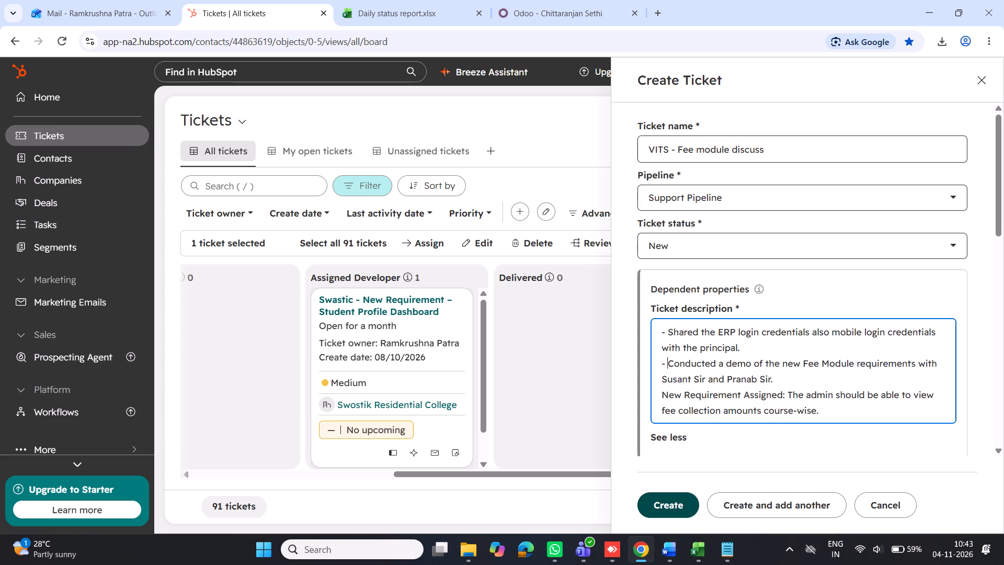
pyautogui.click(664, 395)
pyautogui.write('-')
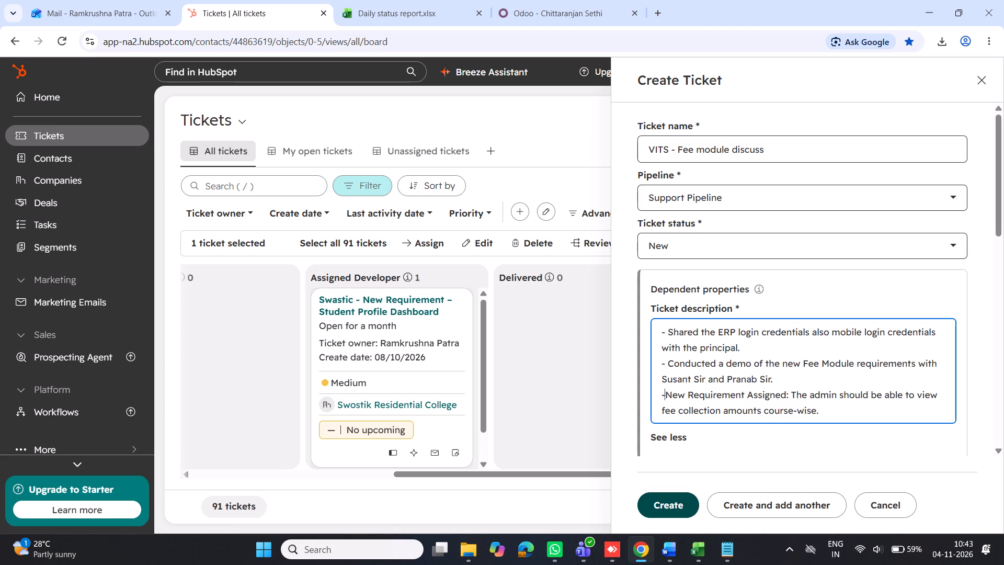
pyautogui.press('space')
# Set the ticket's create date to 29/10/2026, its source to Phone and its priority to Medium.
pyautogui.scroll(-2, 727, 430)
pyautogui.scroll(-2, 781, 346)
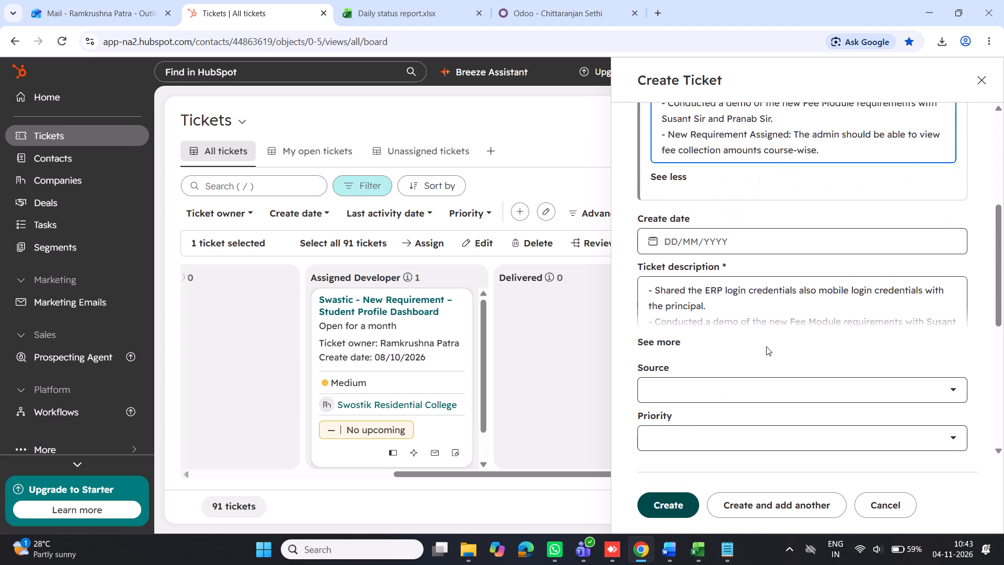
pyautogui.click(725, 243)
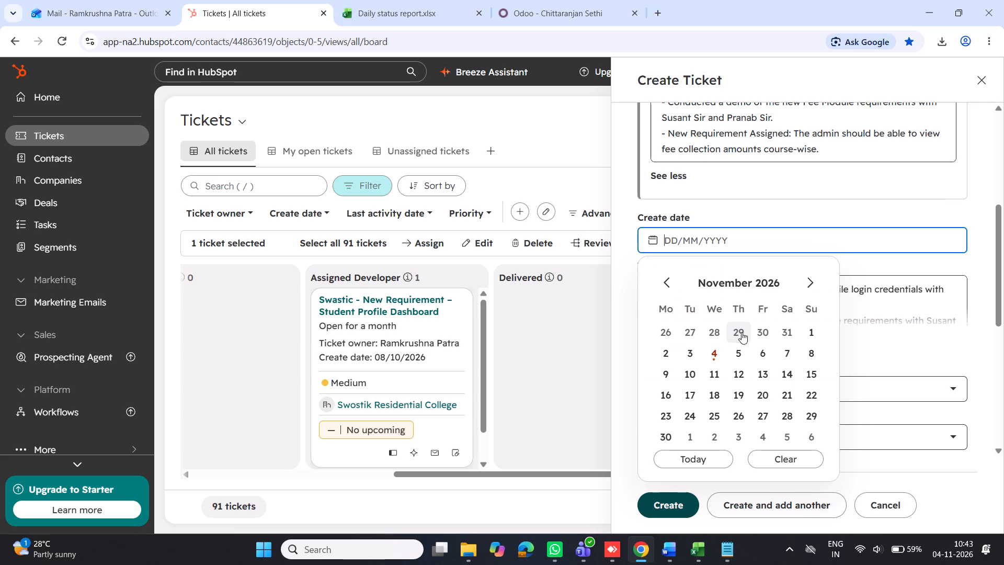
pyautogui.click(741, 332)
pyautogui.scroll(-2, 778, 272)
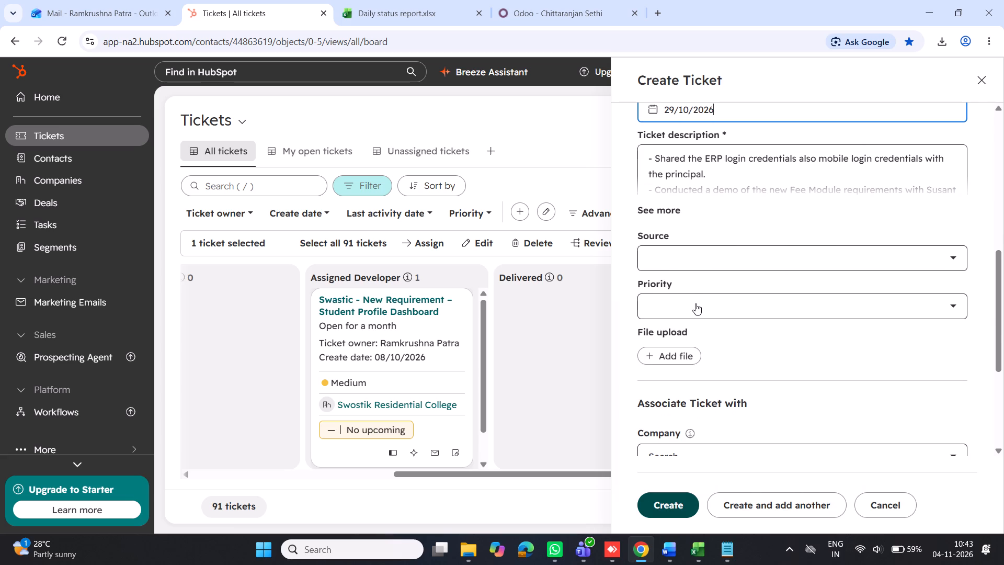
pyautogui.click(679, 259)
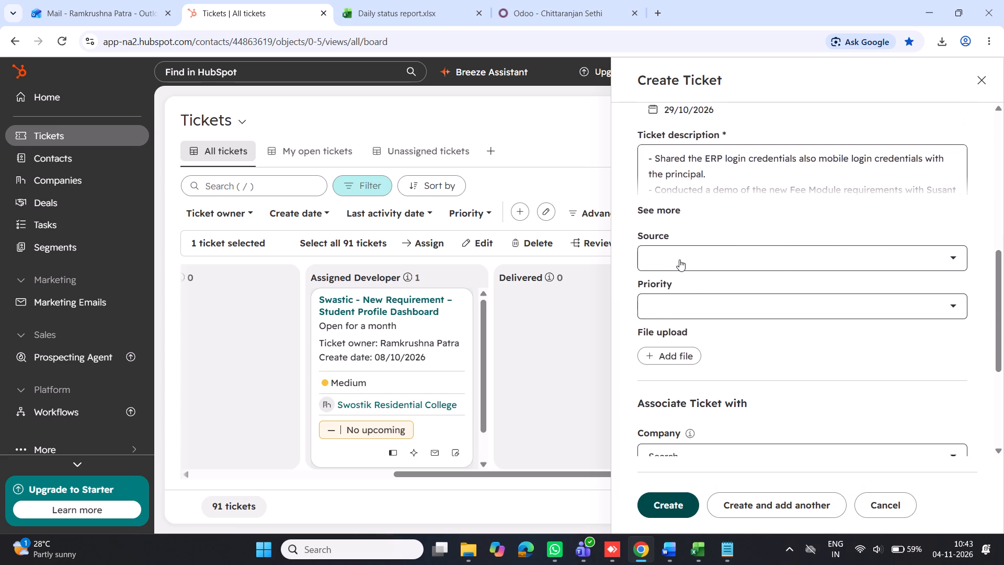
pyautogui.click(680, 395)
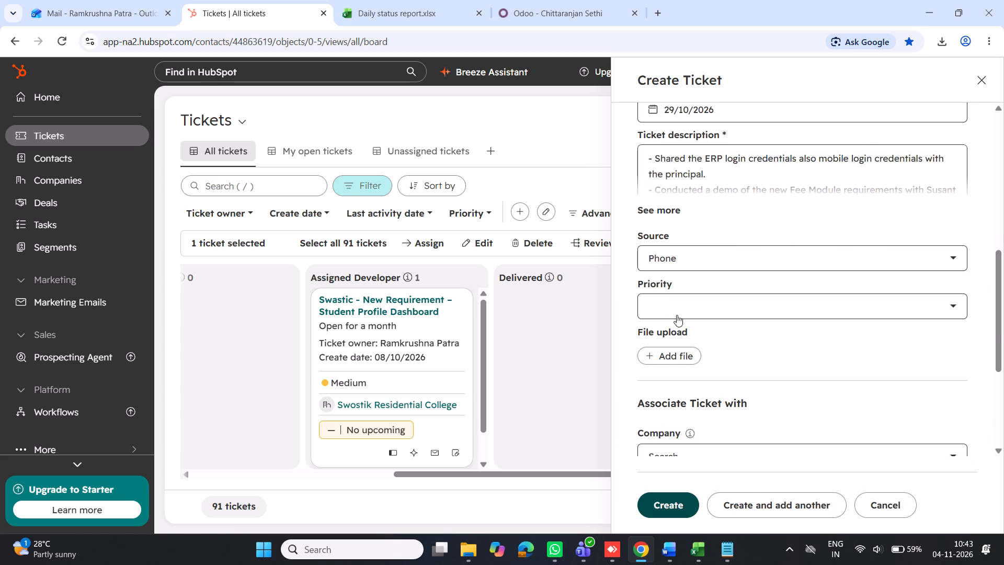
pyautogui.click(677, 305)
pyautogui.click(686, 394)
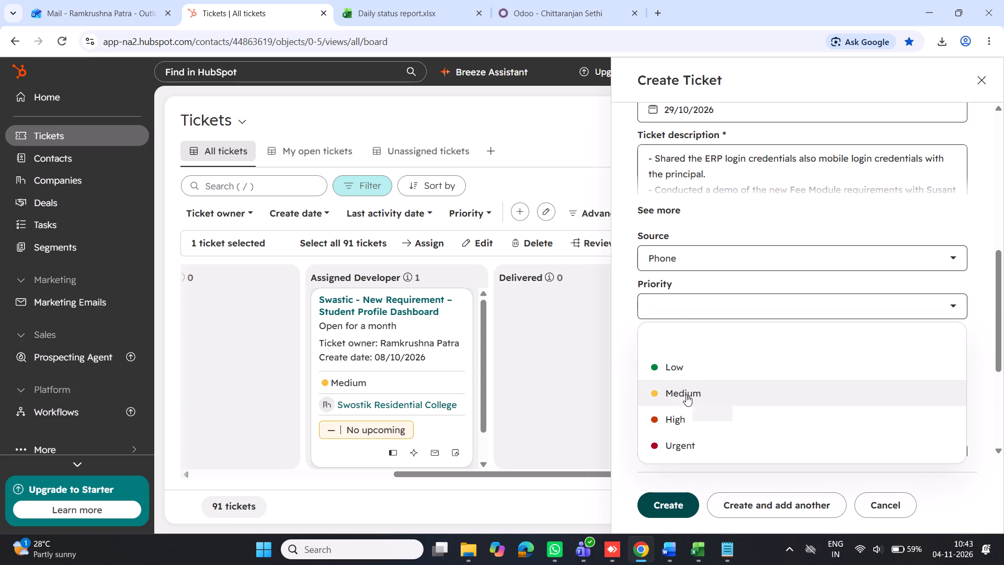
# Create the VITS fee module ticket without associating a company, contact or other ticket.
pyautogui.scroll(-3, 708, 273)
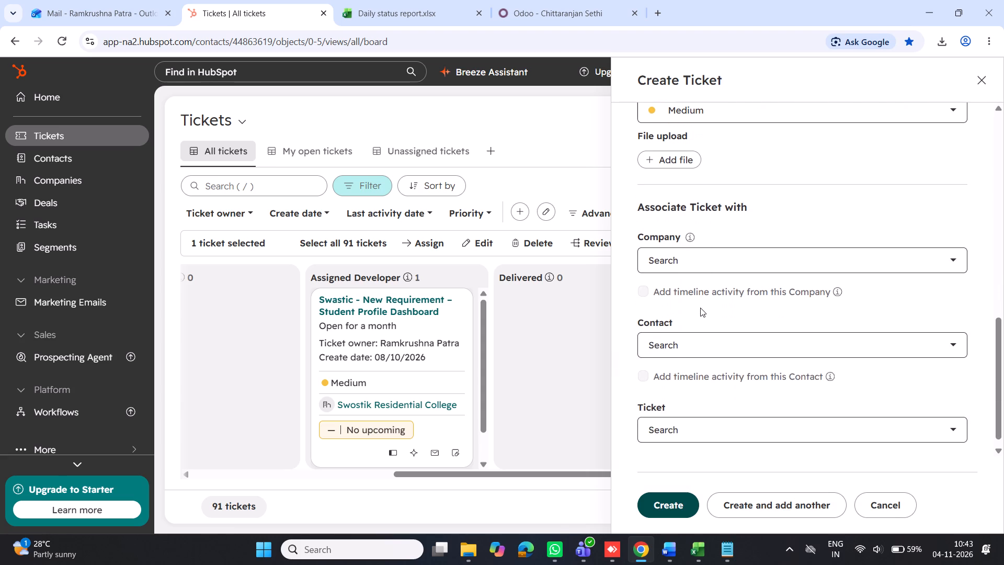
pyautogui.click(680, 501)
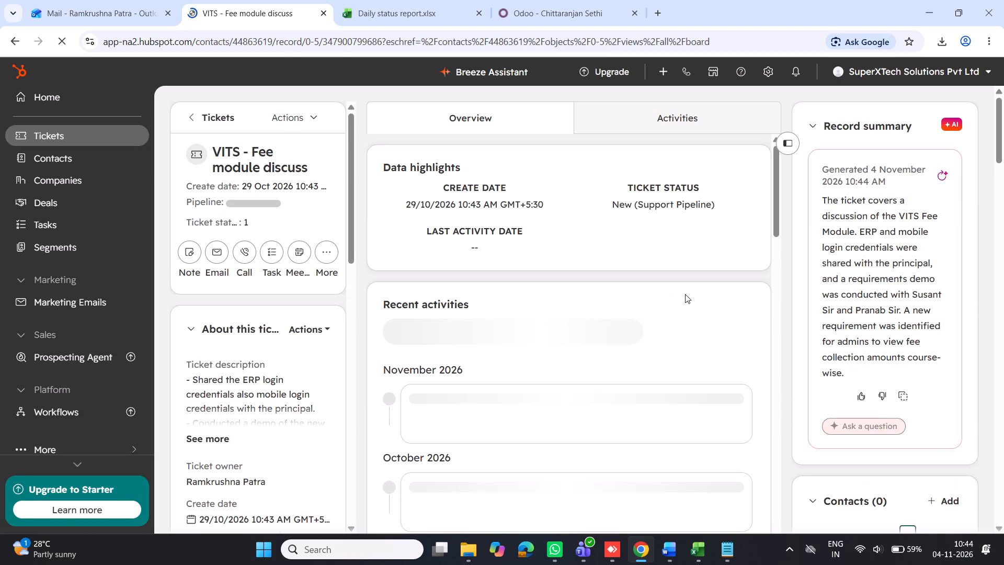
# Change the new VITS ticket's status to Assigned and then to Closed by Support.
pyautogui.click(264, 225)
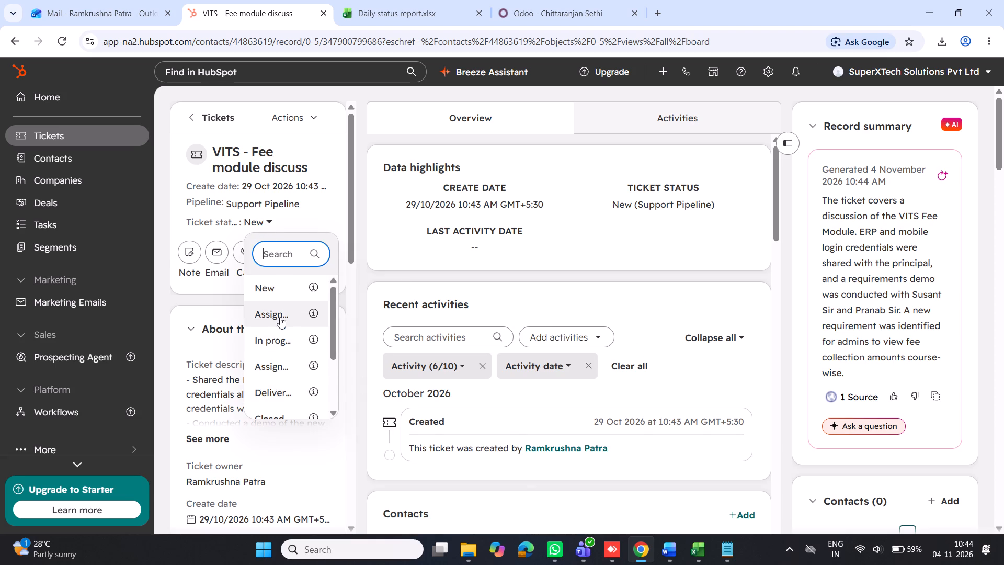
pyautogui.click(280, 317)
pyautogui.click(288, 219)
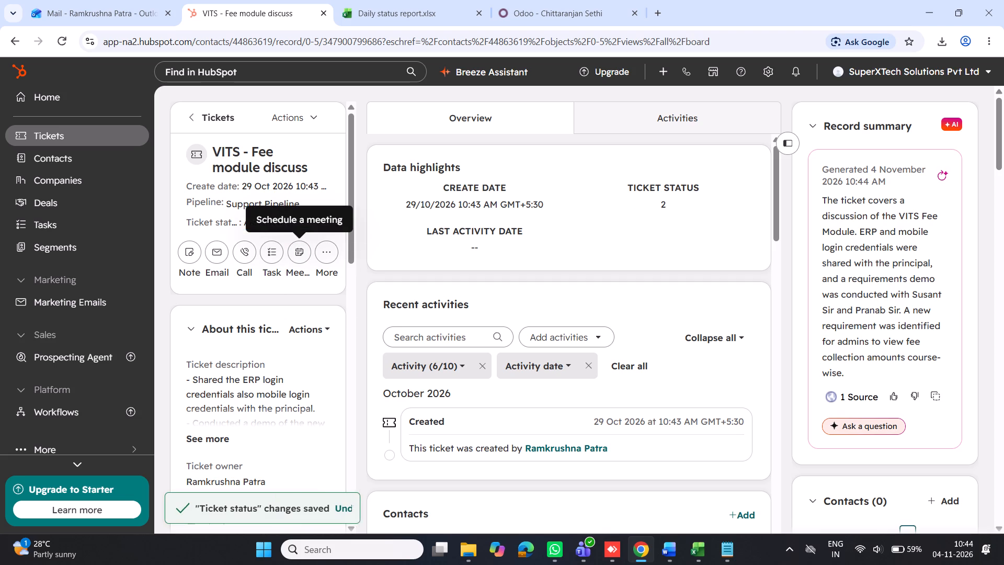
pyautogui.click(260, 224)
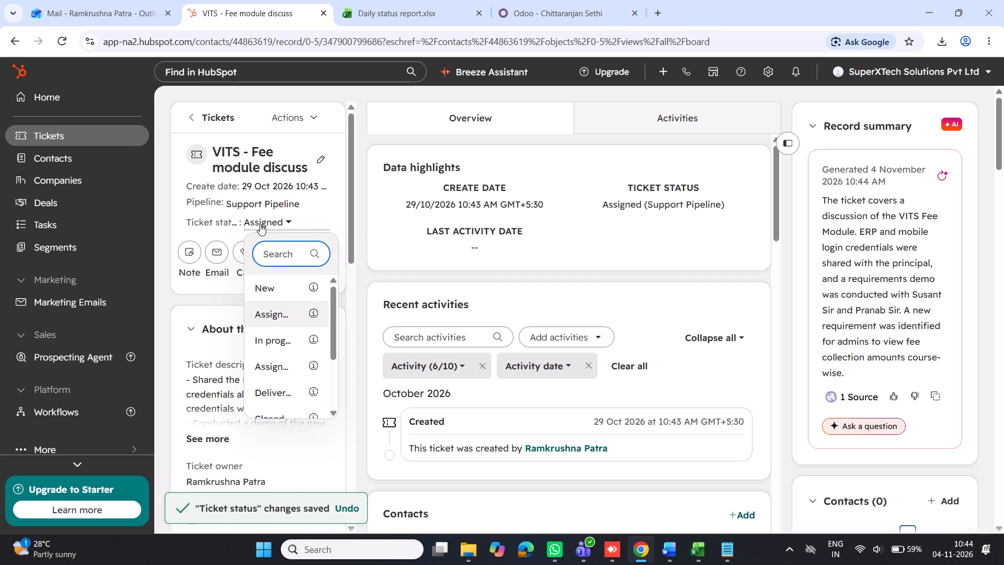
pyautogui.scroll(-1, 283, 375)
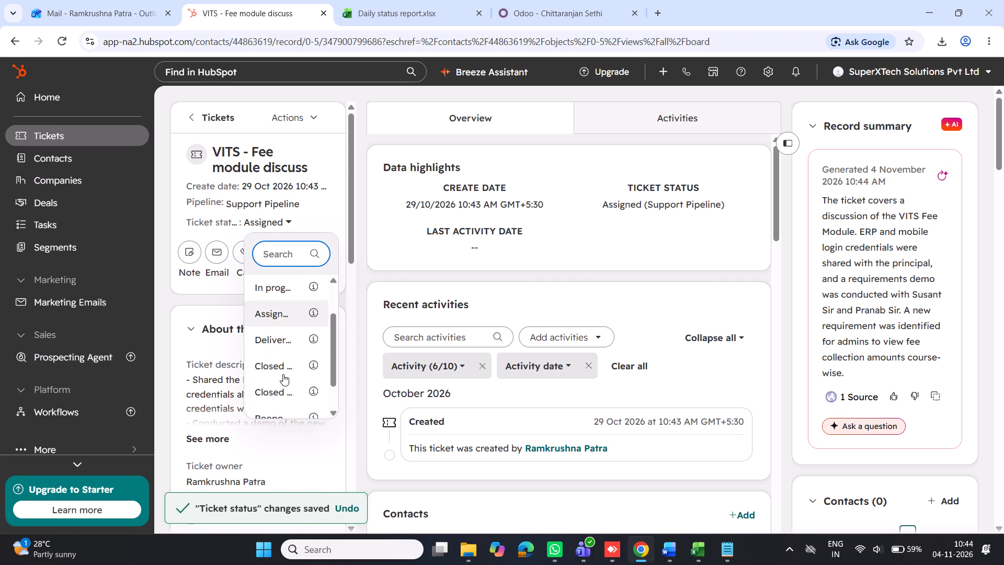
pyautogui.click(279, 356)
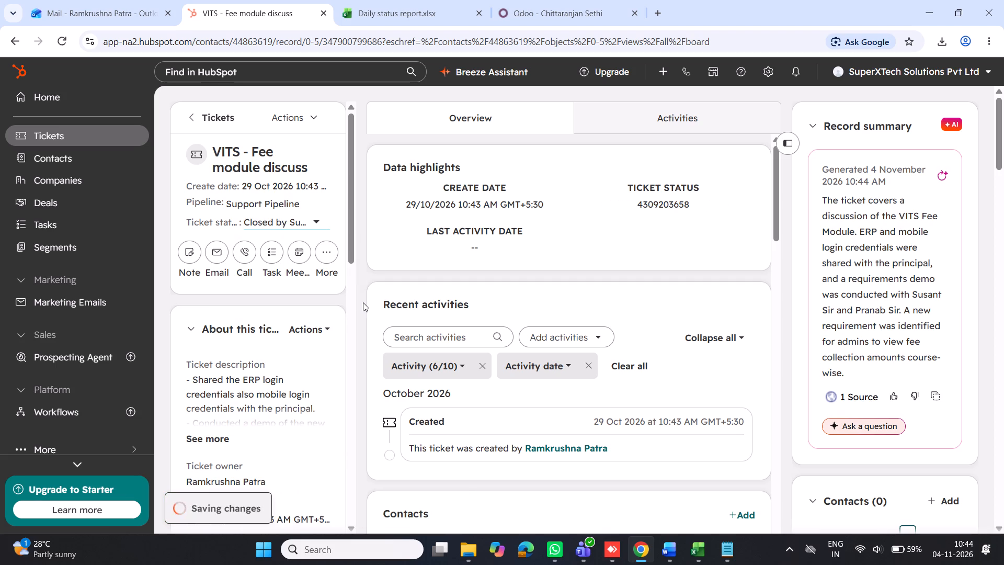
# Add the note "Done . new requirement pending" to the VITS - Fee module discuss ticket.
pyautogui.click(192, 255)
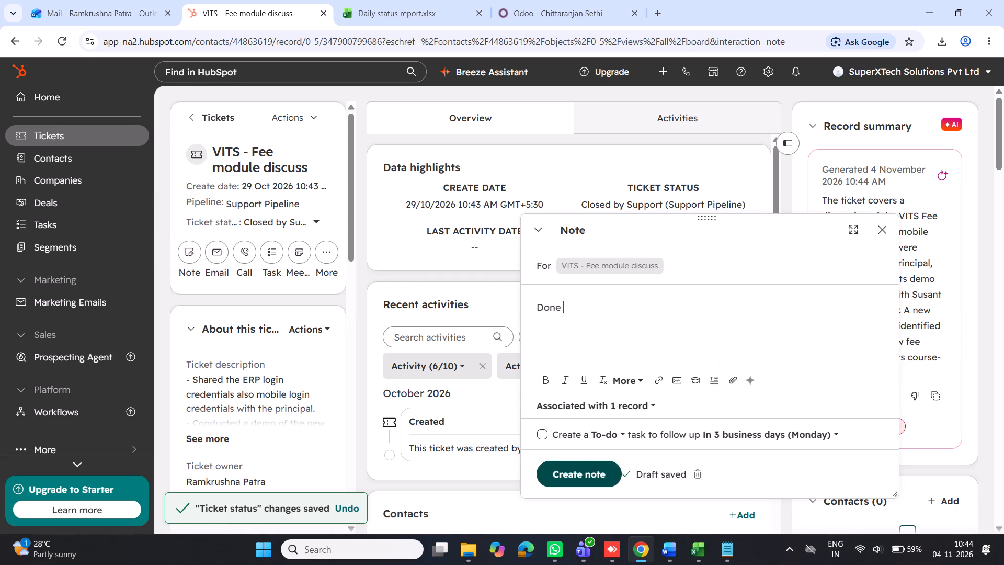
pyautogui.write('. ne')
pyautogui.write('w')
pyautogui.press('space')
pyautogui.write('requirement')
pyautogui.press('space')
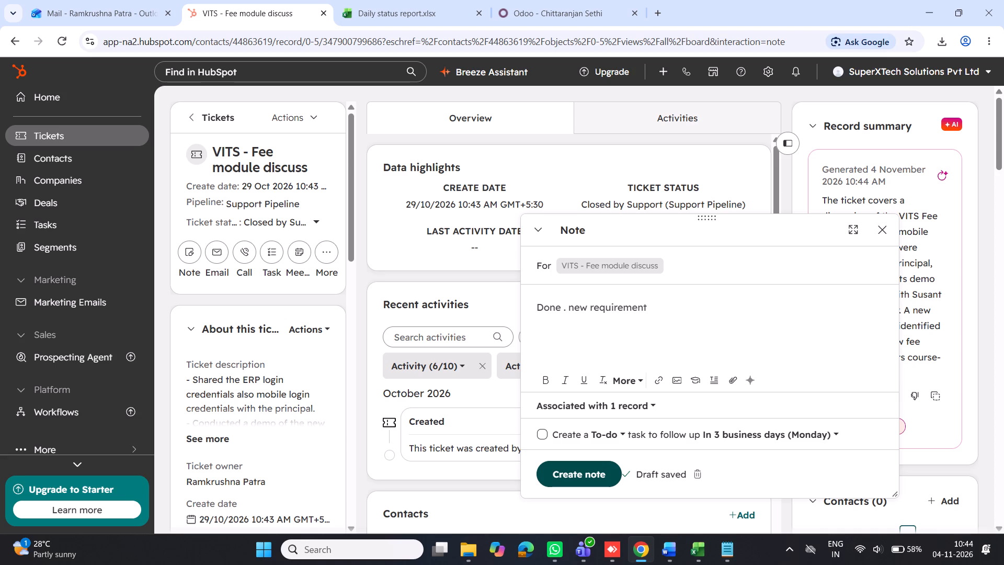
pyautogui.write('pending')
pyautogui.click(576, 474)
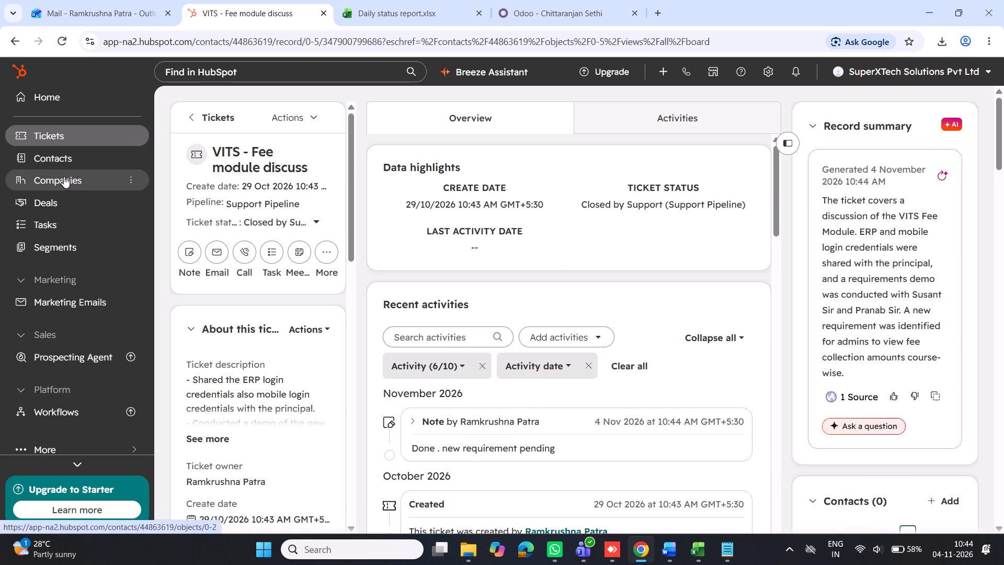
# Return to the tickets board and open a blank form for another new ticket.
pyautogui.click(59, 135)
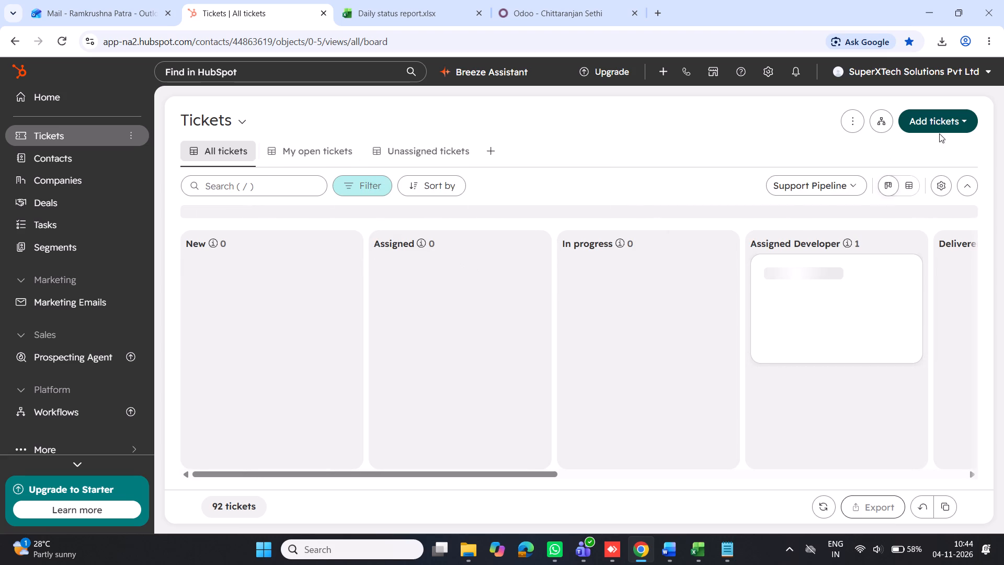
pyautogui.click(950, 122)
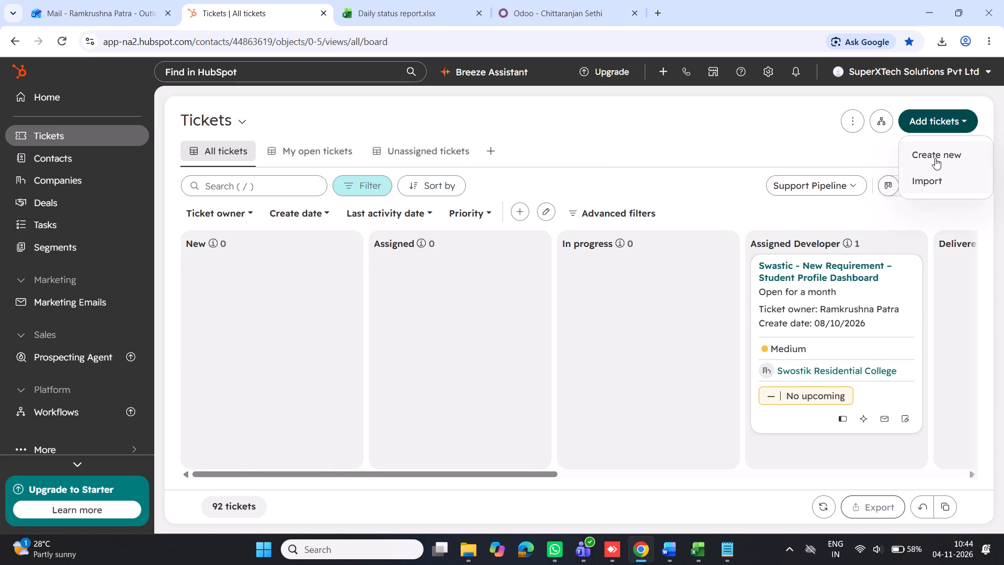
pyautogui.click(935, 155)
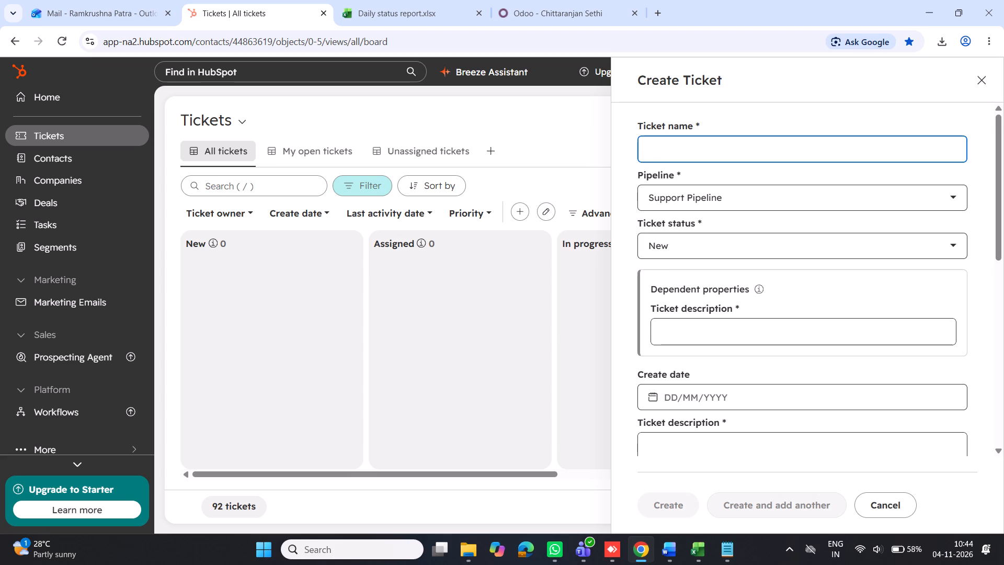
# Name the new ticket "VITS - New Requirement fee collection".
pyautogui.write('ew')
pyautogui.press('space')
pyautogui.press('BackSpace')
pyautogui.press('BackSpace')
pyautogui.press('BackSpace')
pyautogui.press('BackSpace')
pyautogui.press('v')
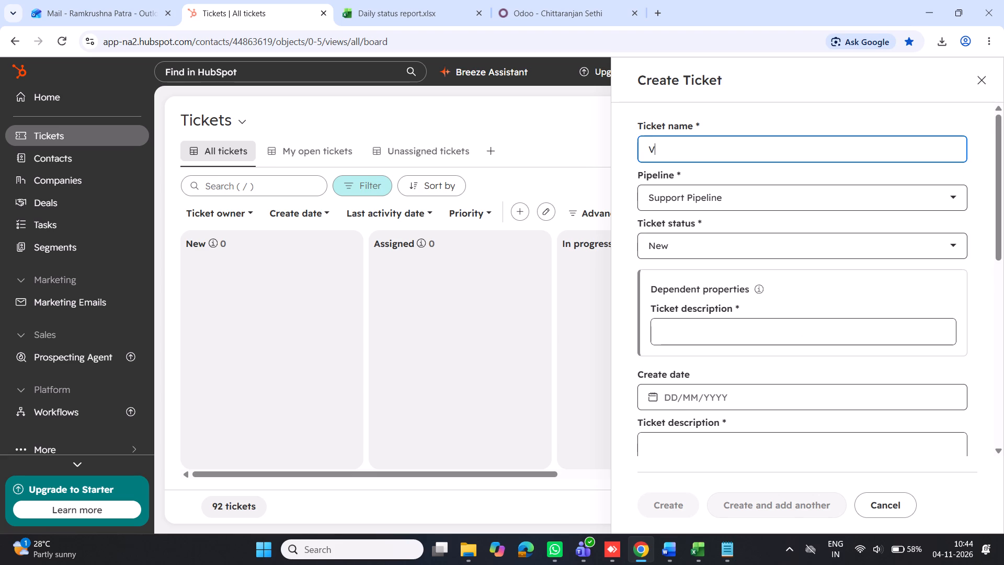
pyautogui.write('ITS')
pyautogui.press('space')
pyautogui.write('-')
pyautogui.press('space')
pyautogui.press('BackSpace')
pyautogui.press('BackSpace')
pyautogui.press('BackSpace')
pyautogui.write('ew')
pyautogui.press('space')
pyautogui.press('e')
pyautogui.write('qu')
pyautogui.write('irement')
pyautogui.press('space')
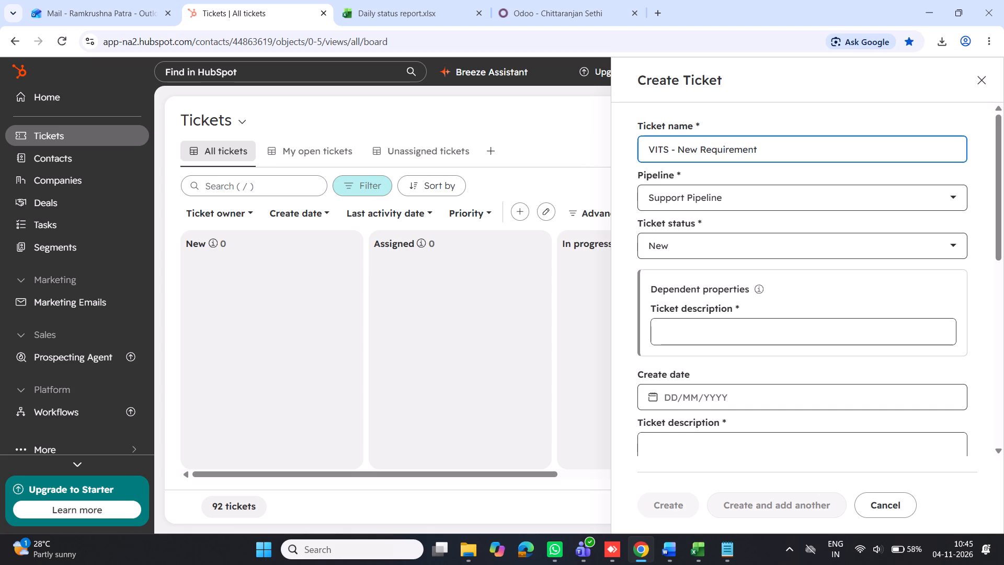
pyautogui.write('fee')
pyautogui.press('space')
pyautogui.write('colle')
pyautogui.write('ction')
# Enter the ticket description "In Fee module student fee colletion student due head wise need".
pyautogui.click(711, 329)
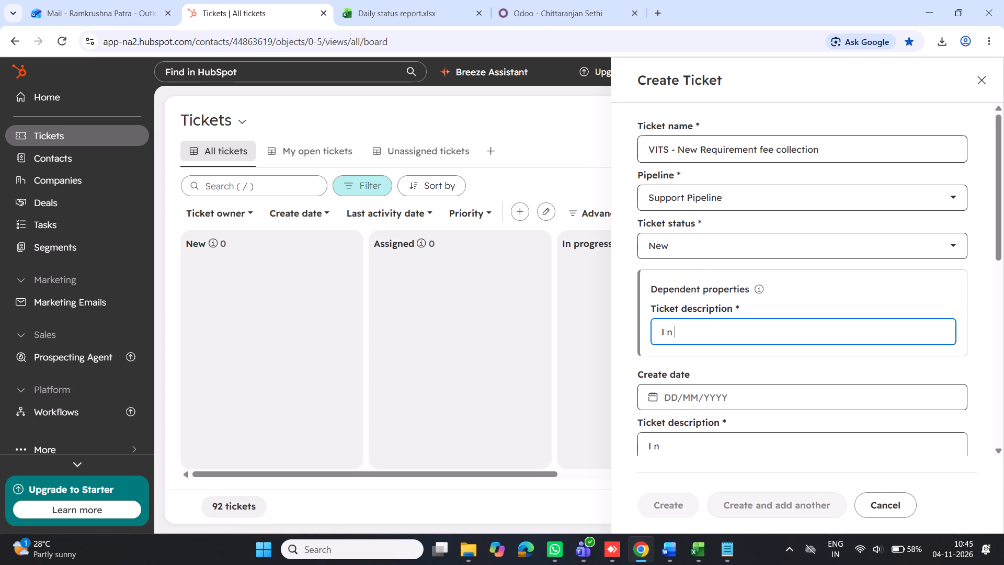
pyautogui.press('BackSpace')
pyautogui.press('BackSpace')
pyautogui.press('BackSpace')
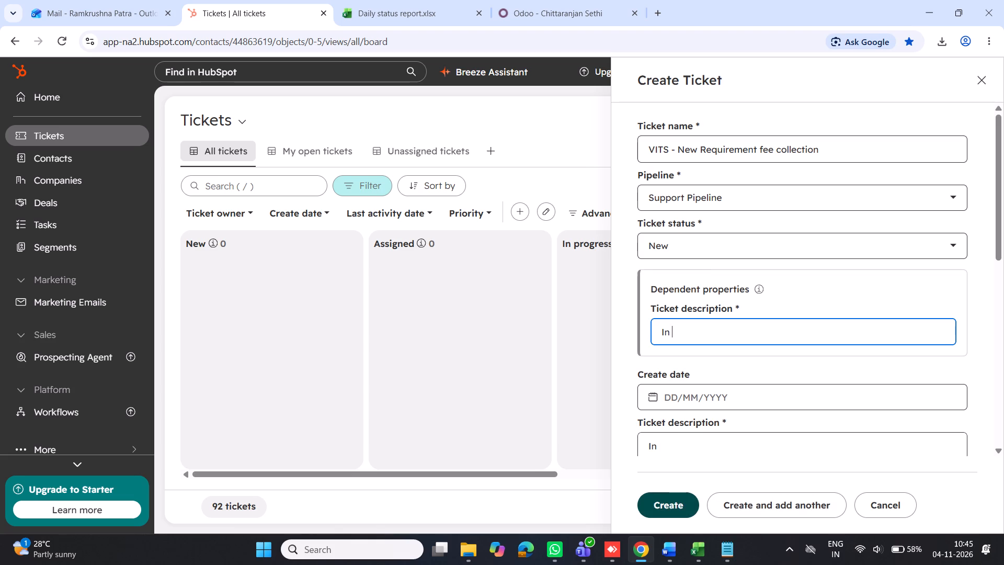
pyautogui.write('ee module')
pyautogui.press('space')
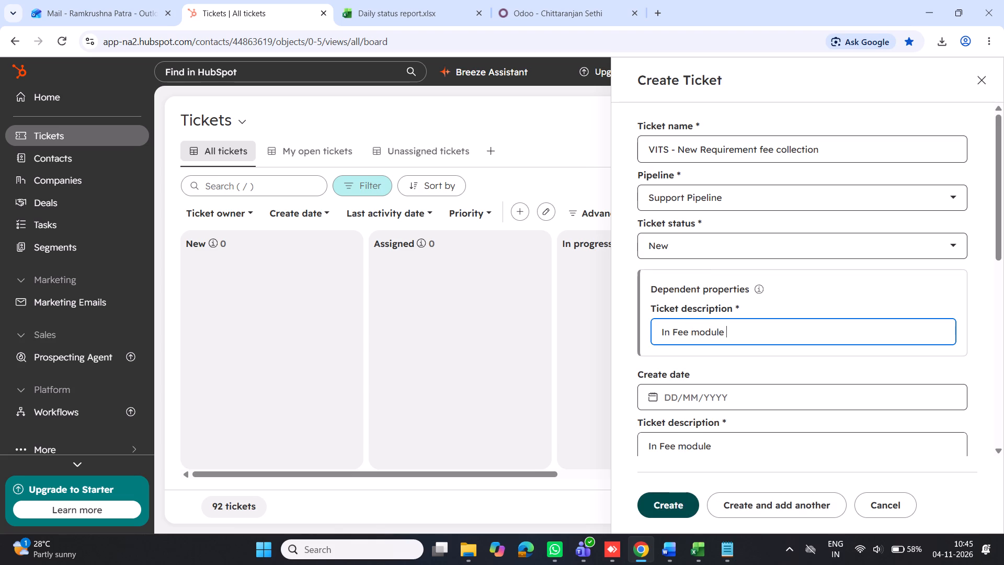
pyautogui.write('student fee colle')
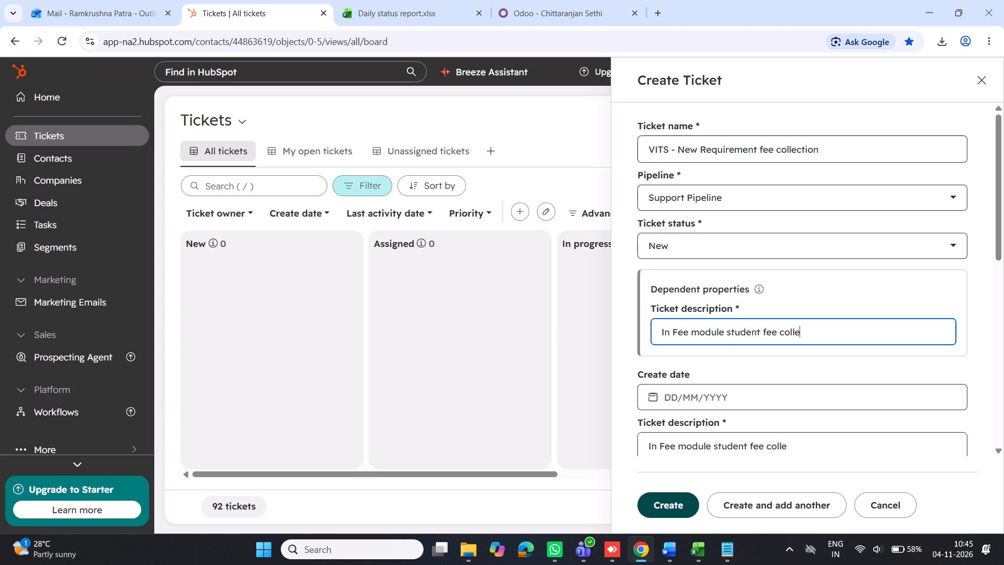
pyautogui.write('tion')
pyautogui.press('space')
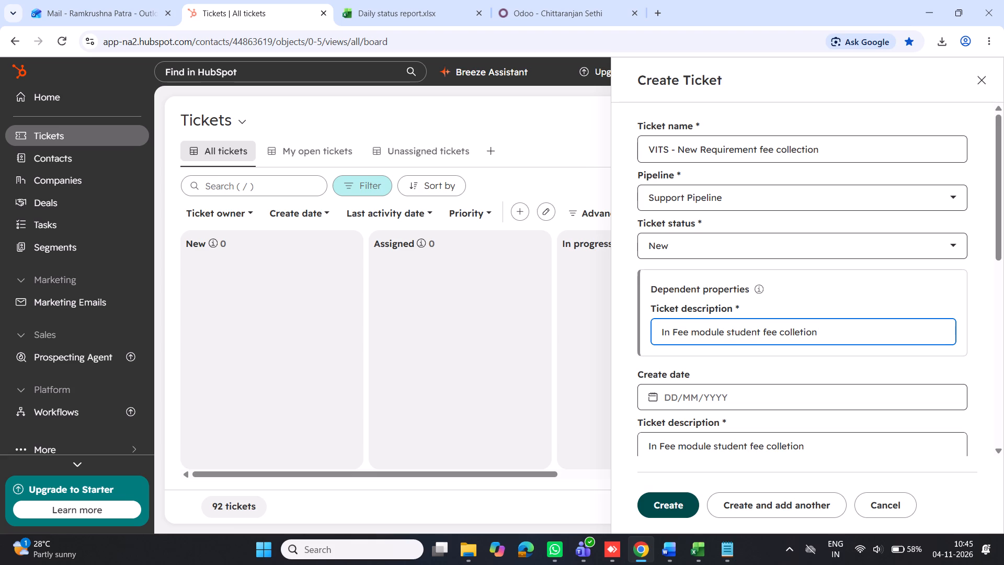
pyautogui.write('student du')
pyautogui.write('e')
pyautogui.press('space')
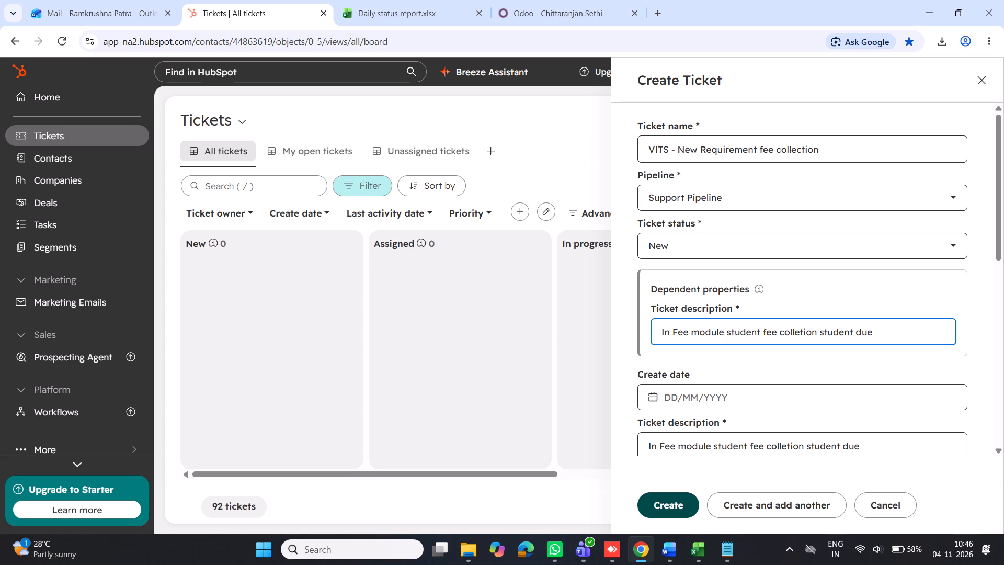
pyautogui.write('head wise')
pyautogui.press('space')
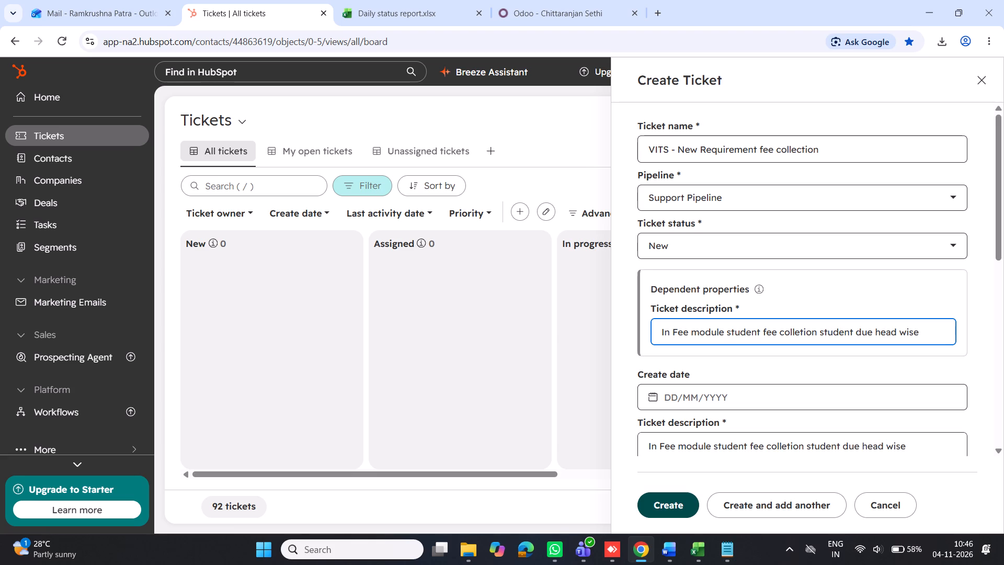
pyautogui.write('collet')
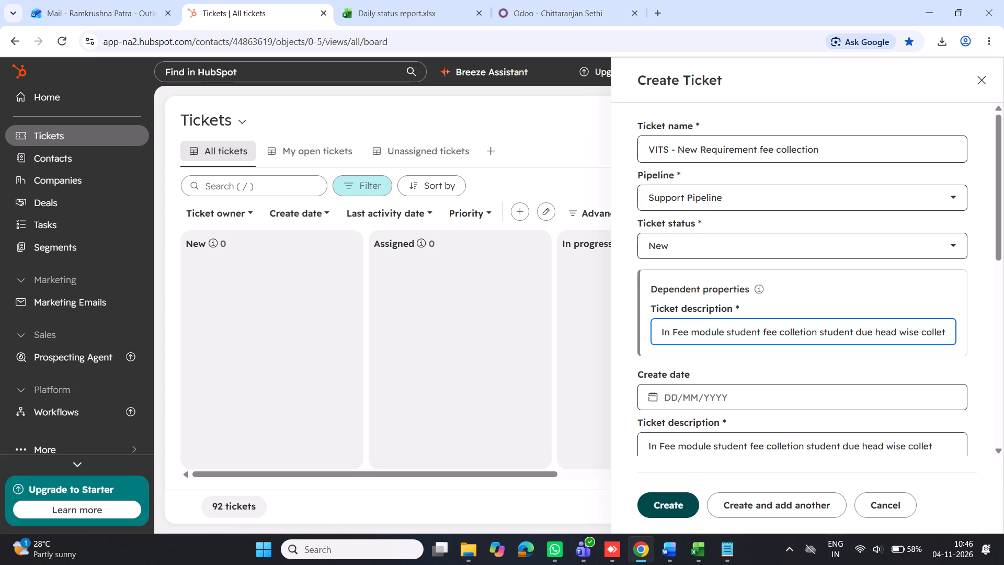
pyautogui.press('e')
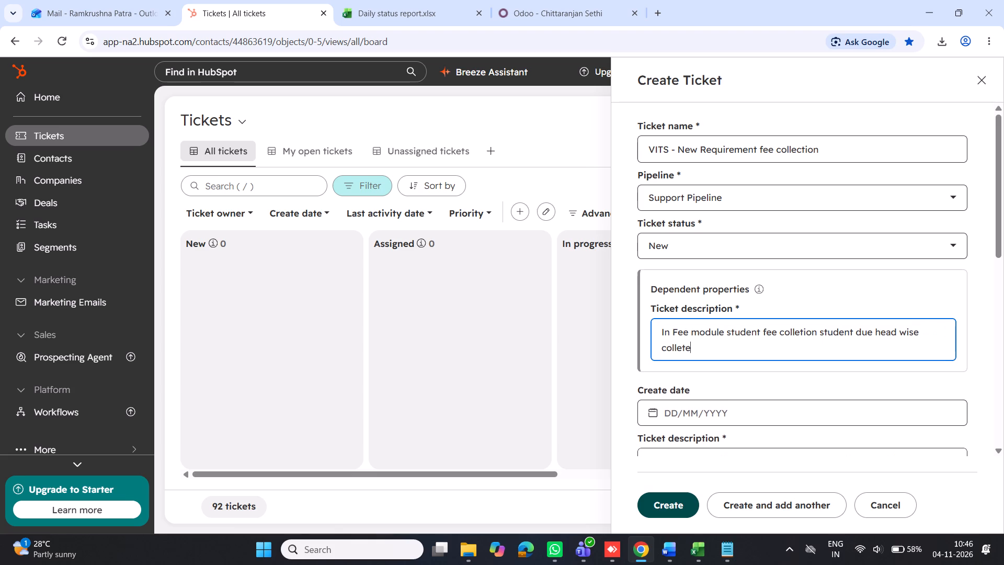
pyautogui.press('BackSpace')
pyautogui.press('BackSpace')
pyautogui.press('BackSpace')
pyautogui.press('BackSpace')
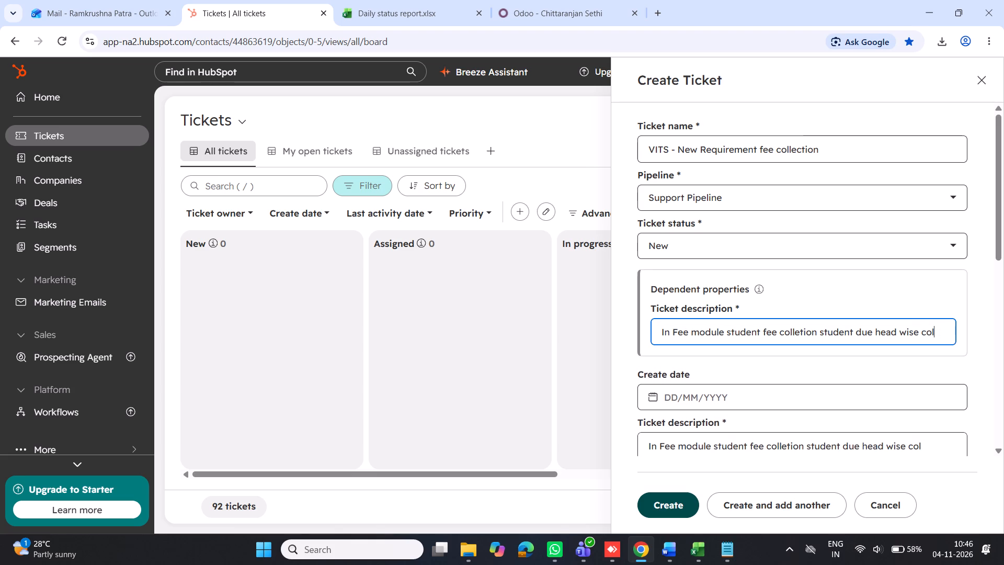
pyautogui.press('BackSpace')
pyautogui.press('BackSpace')
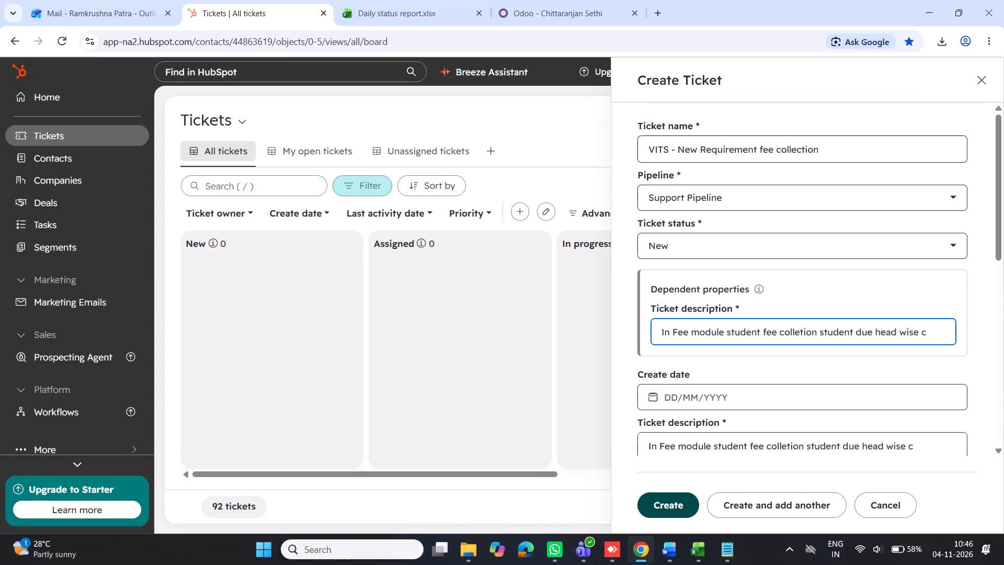
pyautogui.press('BackSpace')
pyautogui.write('need')
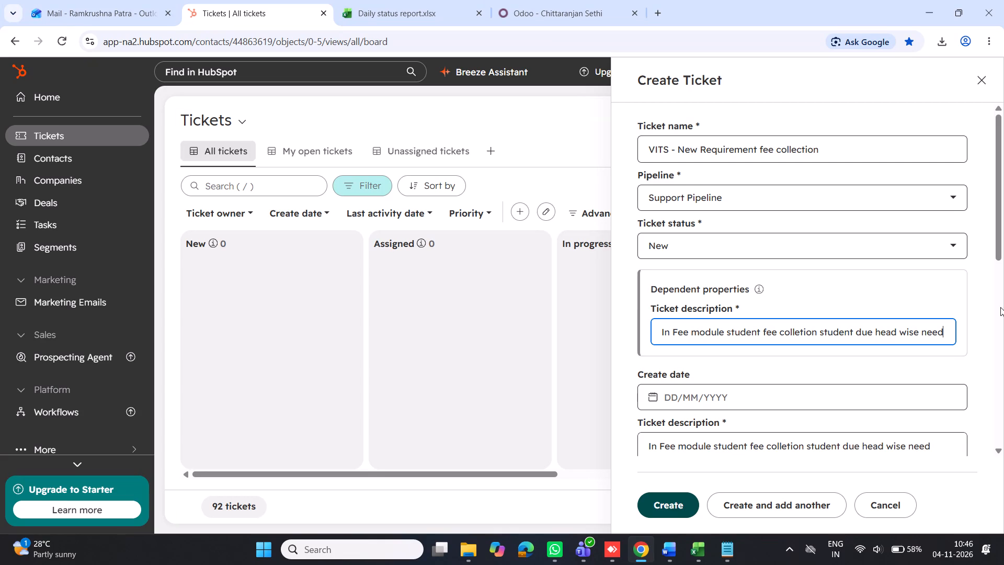
pyautogui.click(695, 397)
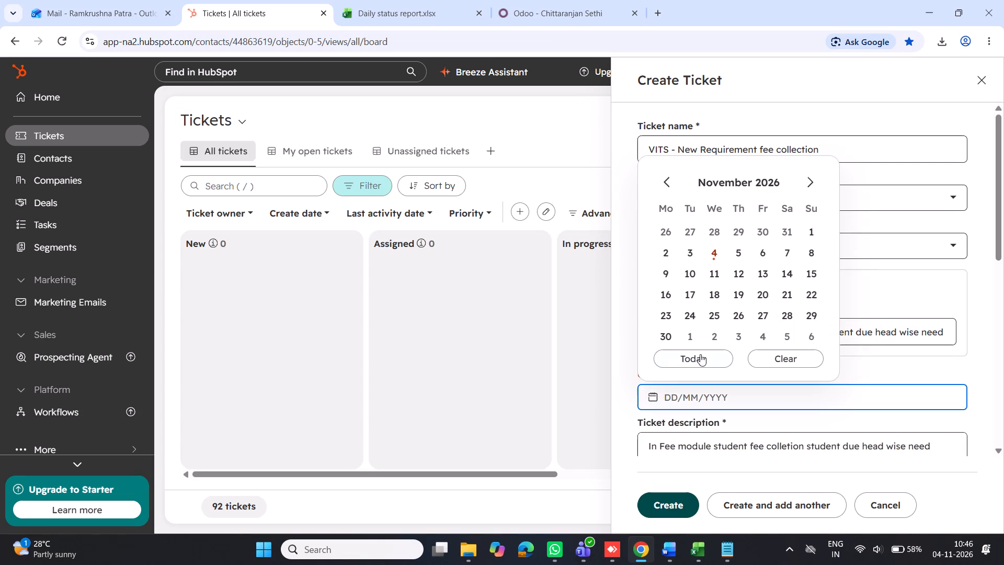
pyautogui.click(740, 233)
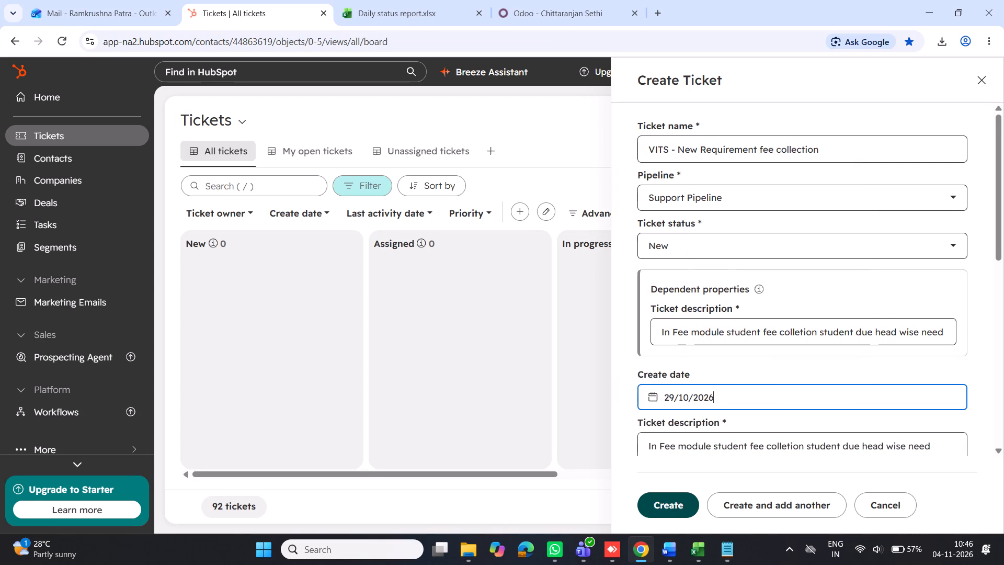
pyautogui.scroll(-2, 732, 373)
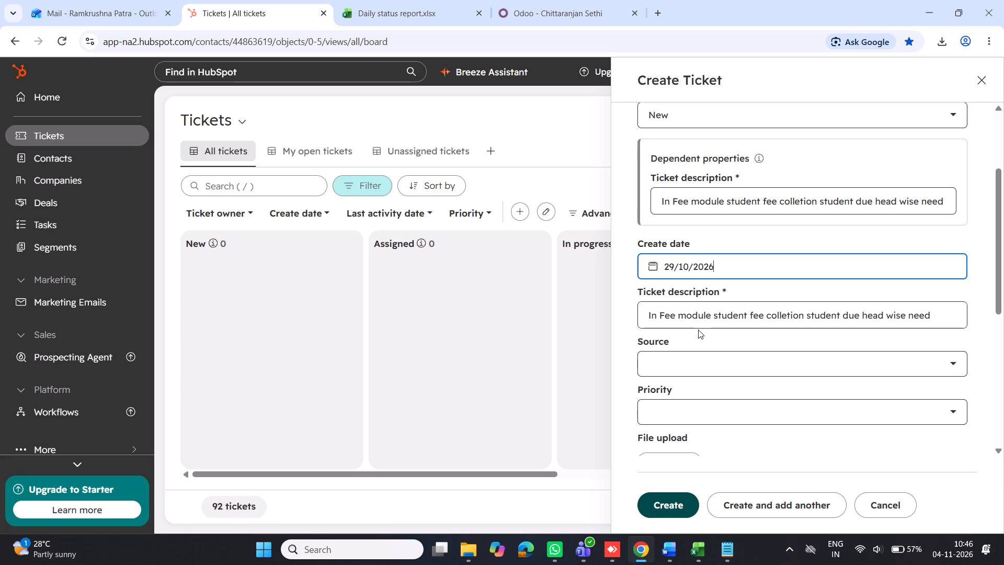
pyautogui.click(679, 364)
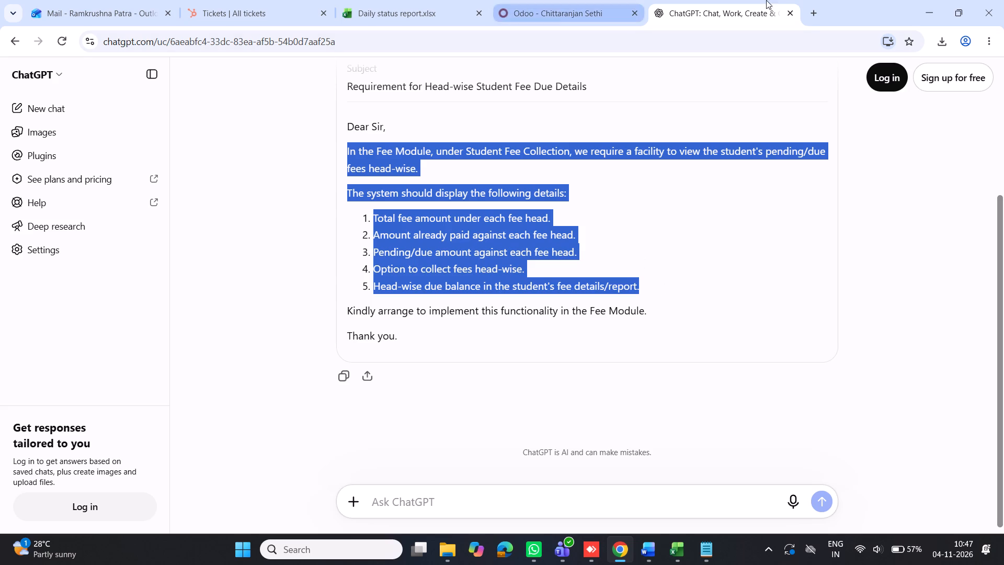
pyautogui.click(790, 13)
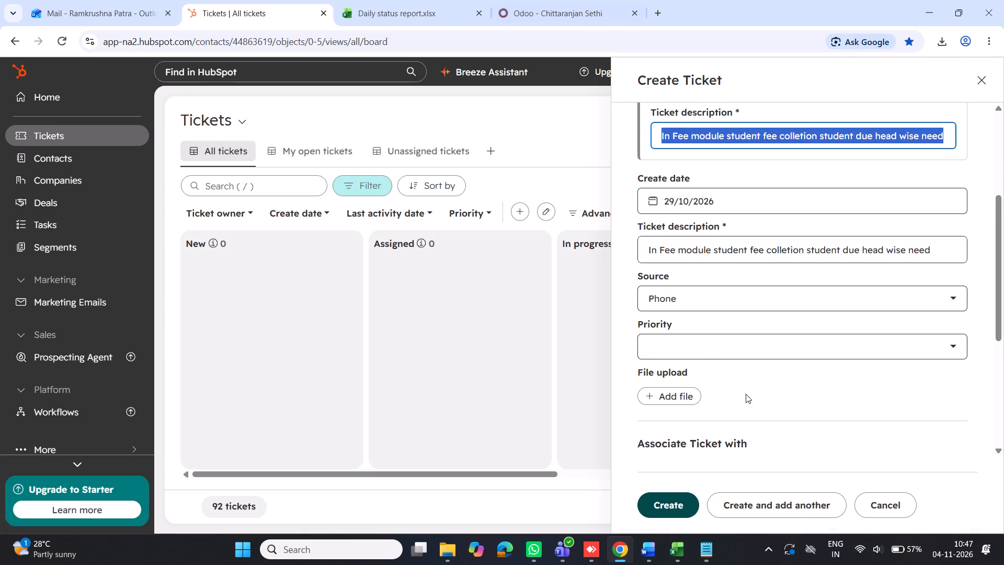
pyautogui.click(678, 337)
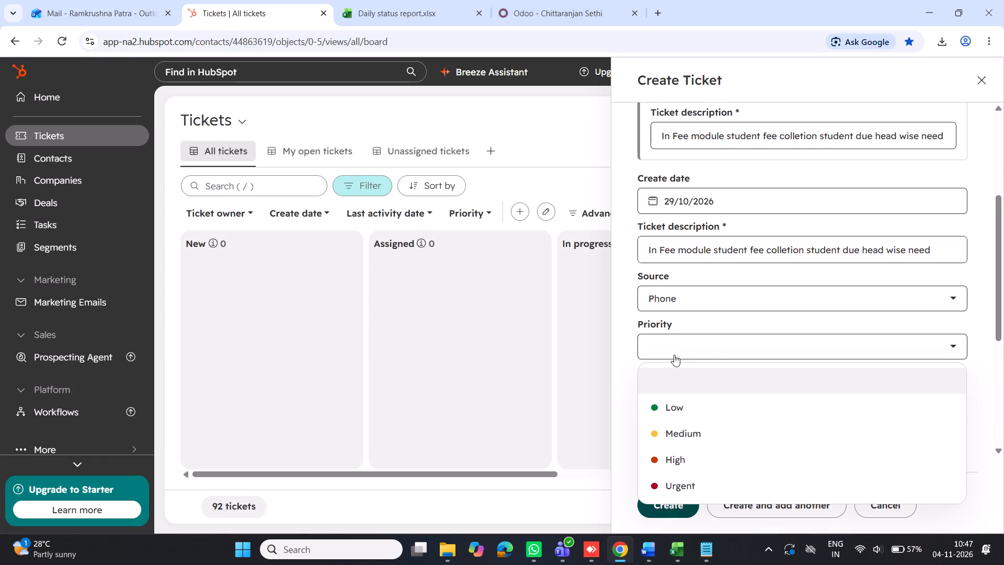
pyautogui.moveTo(656, 135); pyautogui.dragTo(973, 130)
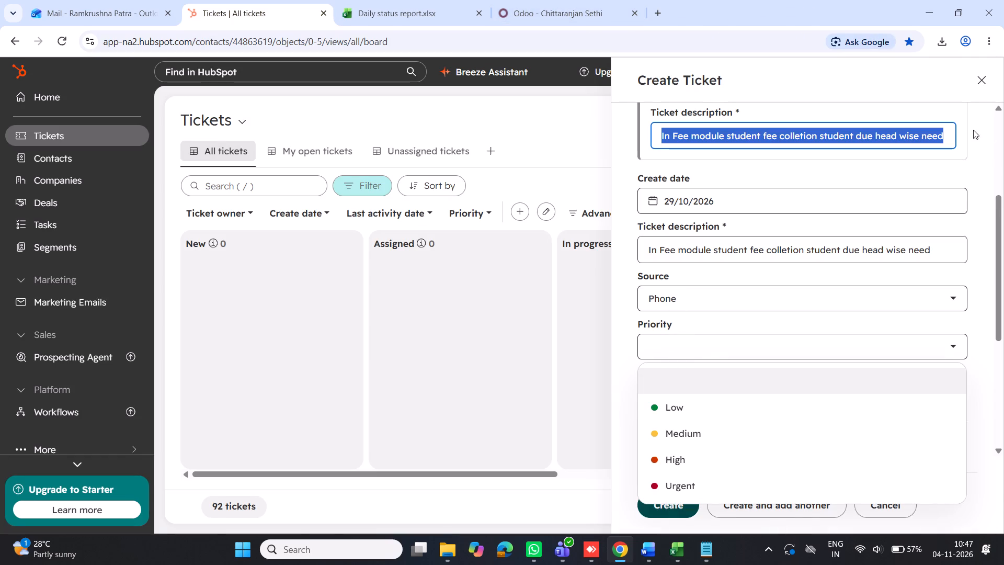
pyautogui.moveTo(973, 130); pyautogui.dragTo(994, 130)
pyautogui.hotkey('ctrl', 'v')
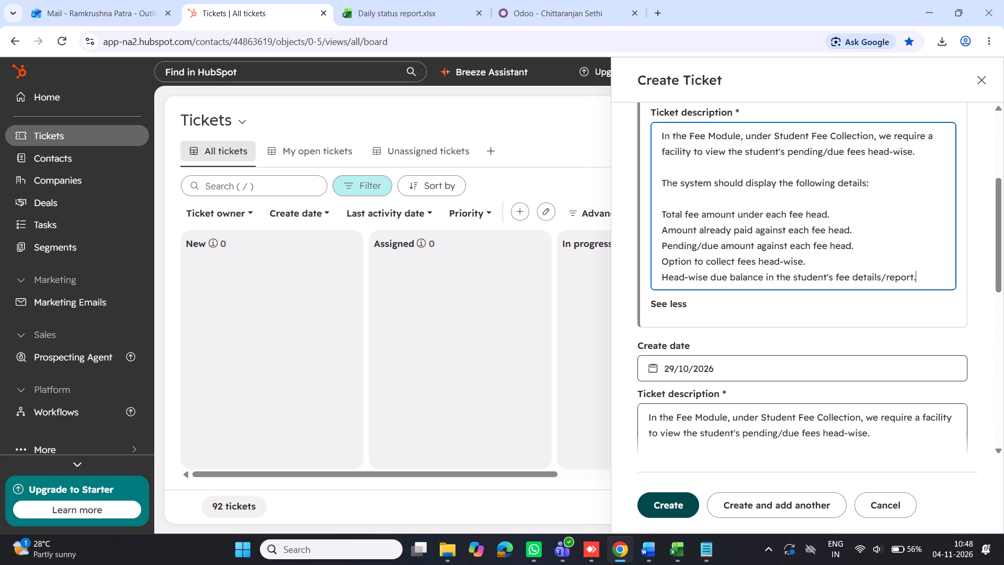
# Set the new ticket's priority to High.
pyautogui.scroll(-8, 746, 321)
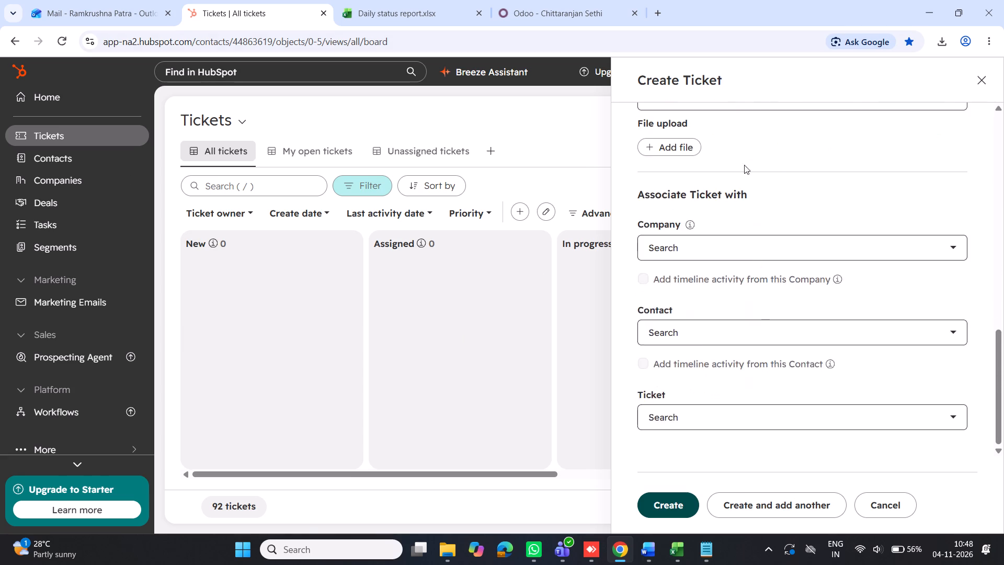
pyautogui.scroll(4, 741, 157)
pyautogui.click(693, 356)
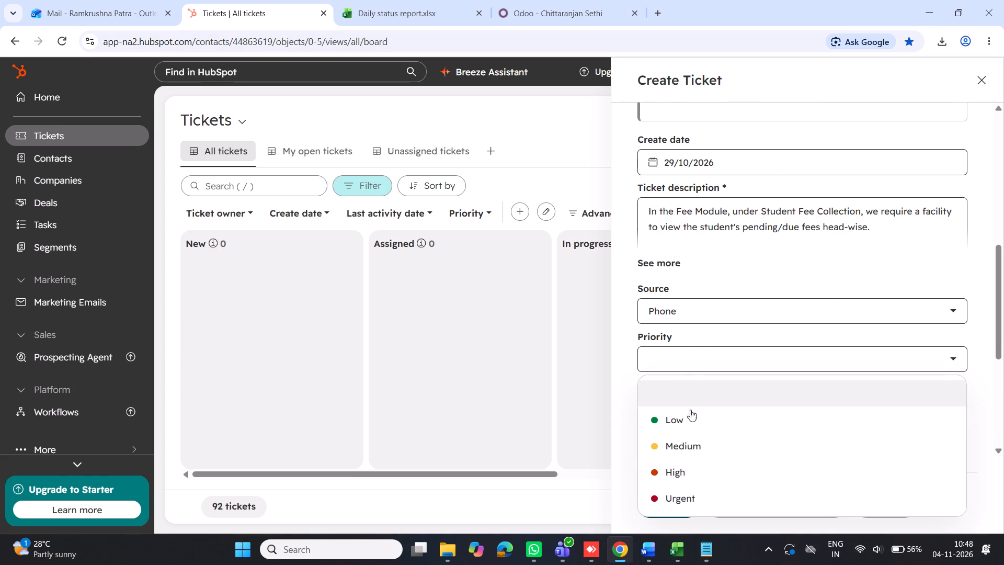
pyautogui.click(690, 474)
# Associate the ticket with the company VITS Engineering College and create it.
pyautogui.scroll(-4, 746, 300)
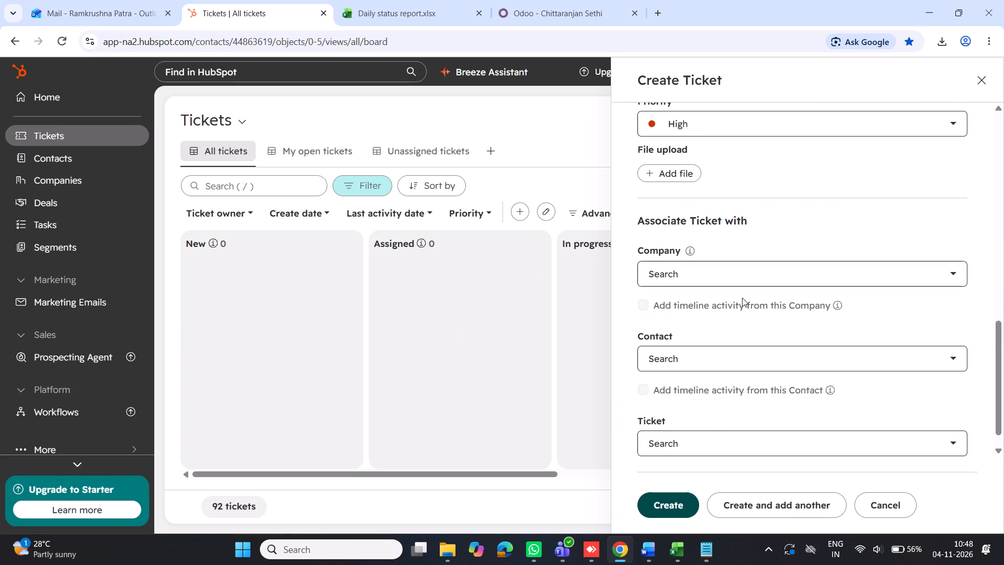
pyautogui.click(711, 256)
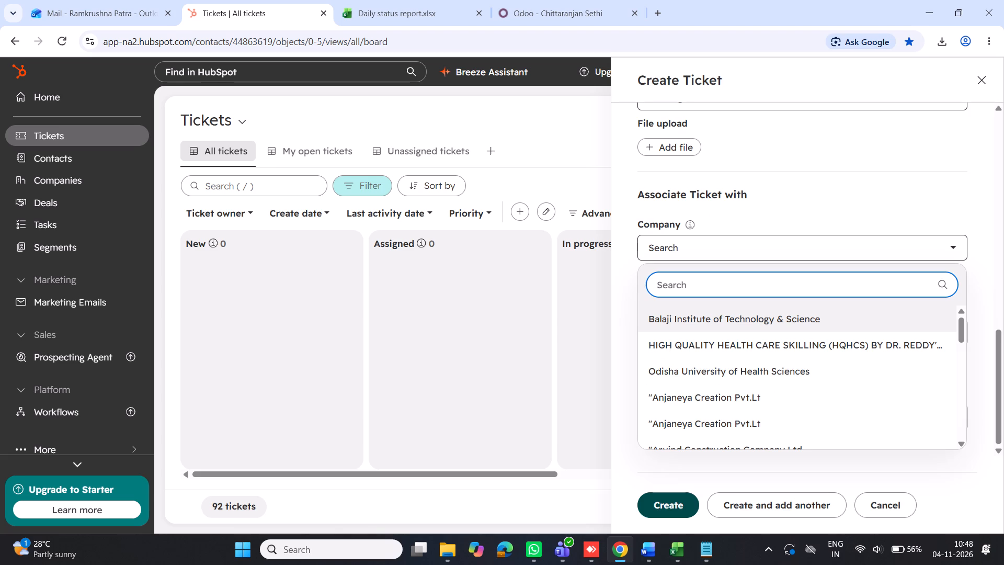
pyautogui.write('vi')
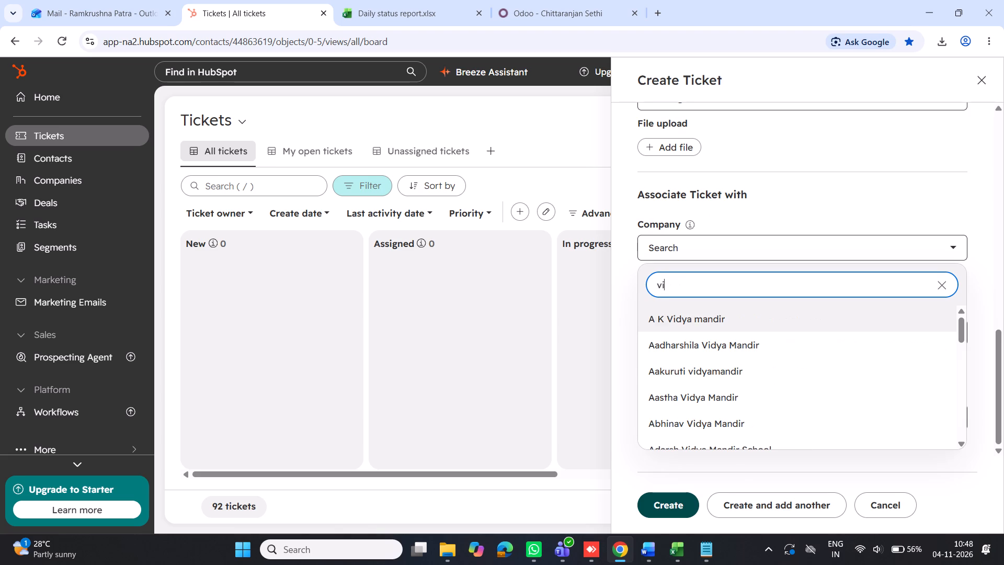
pyautogui.write('ts')
pyautogui.click(717, 315)
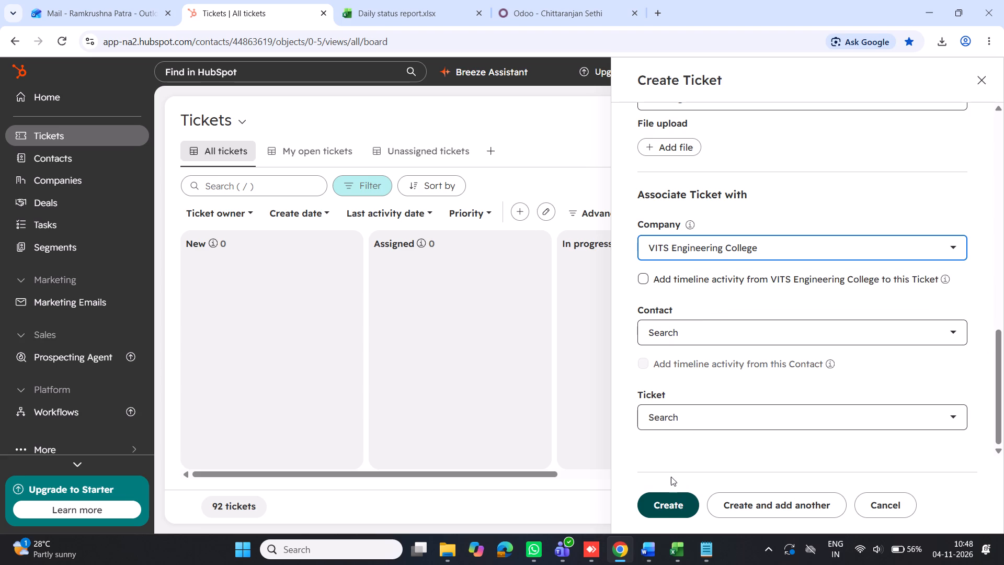
pyautogui.click(663, 507)
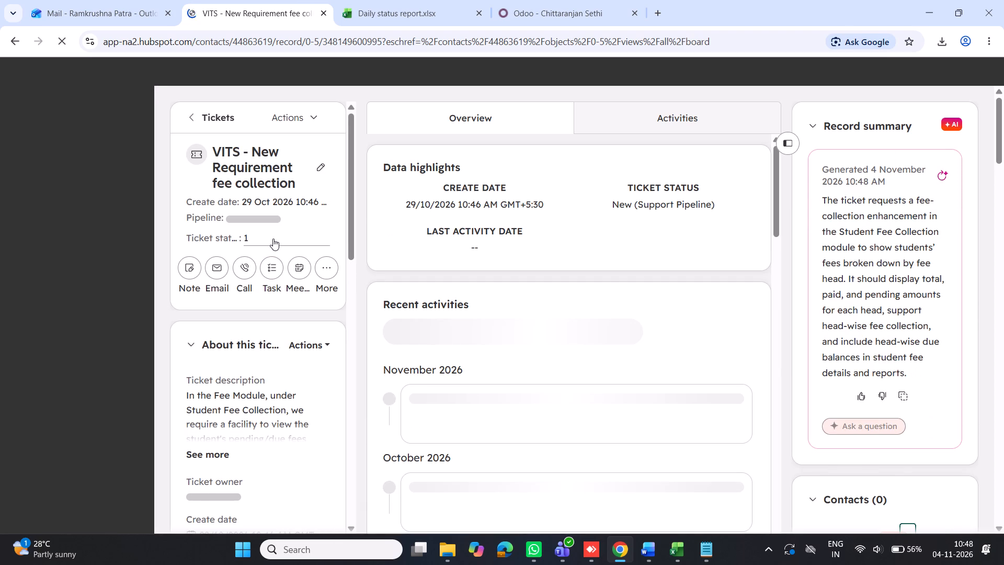
# Change the new VITS ticket's status to Assigned and on to Assigned Developer.
pyautogui.click(270, 240)
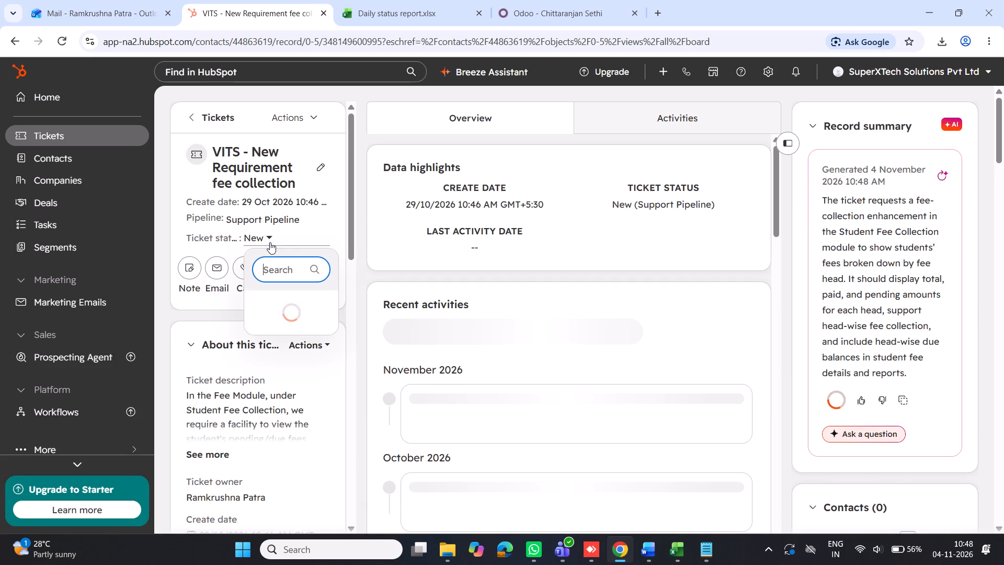
pyautogui.click(275, 329)
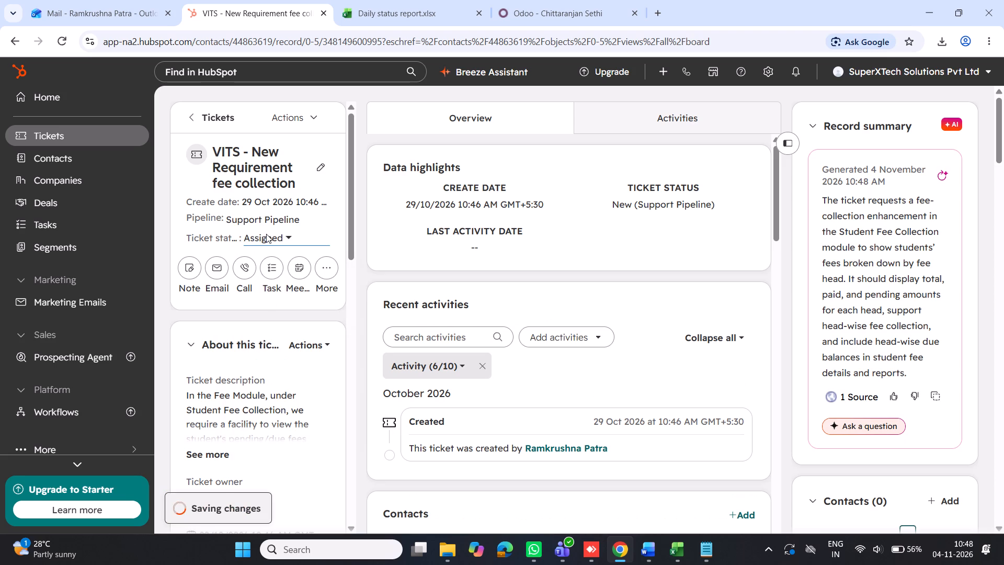
pyautogui.click(266, 234)
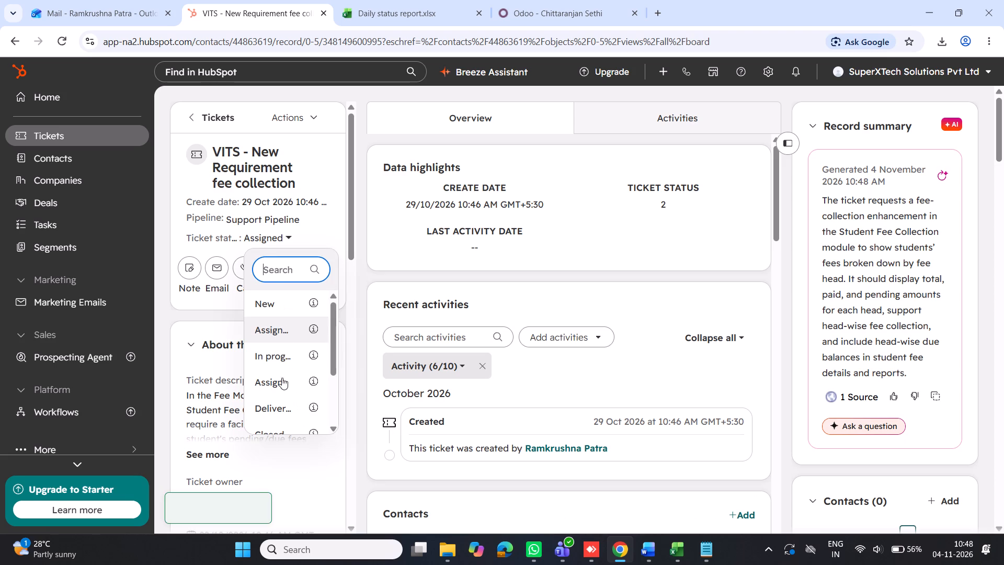
pyautogui.click(281, 385)
# Add the note "I have assigned to Prasant" to the VITS fee collection ticket.
pyautogui.click(188, 270)
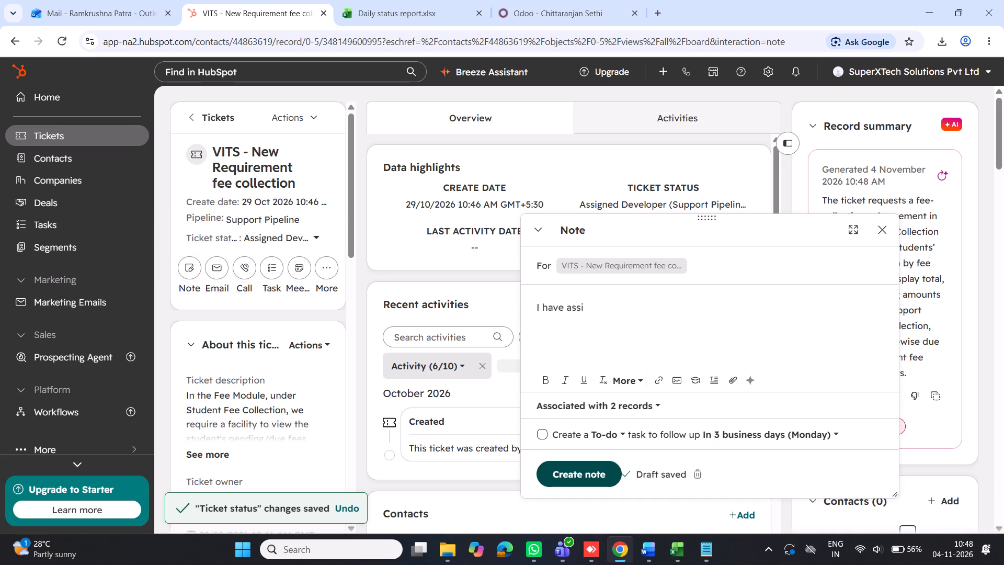
pyautogui.write('gned to')
pyautogui.press('space')
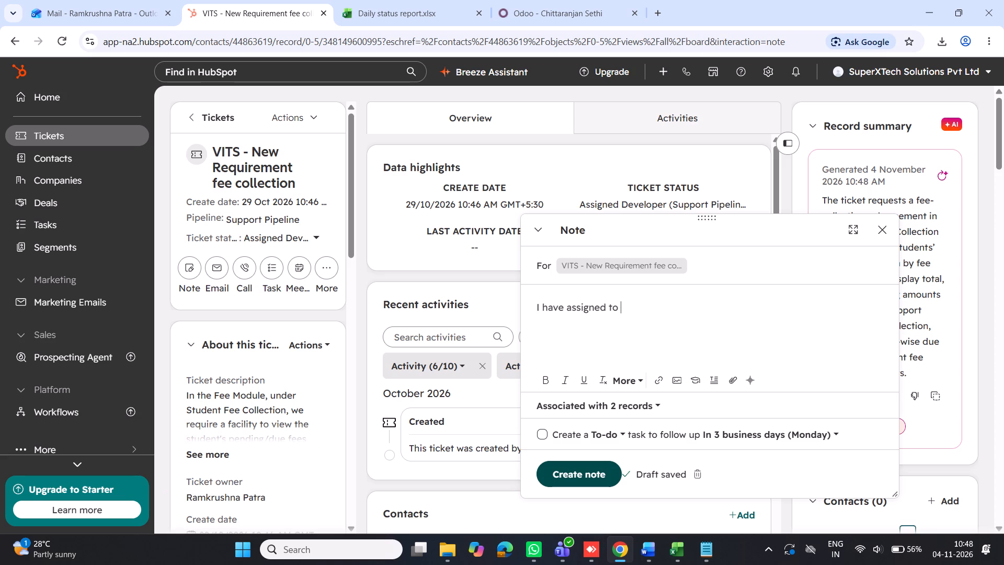
pyautogui.press('p')
pyautogui.write('rasant')
pyautogui.click(589, 477)
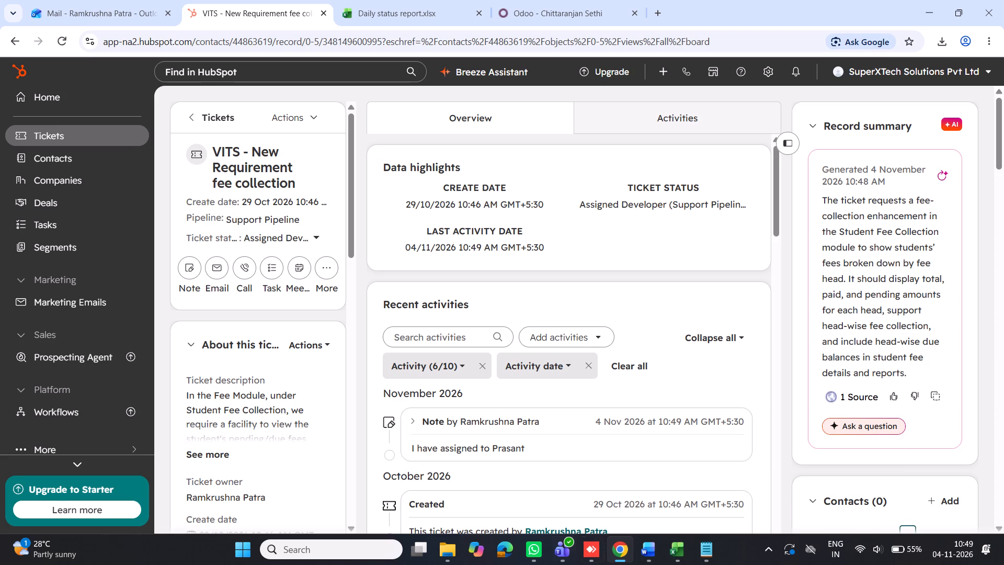
# Return to the tickets board, look over the Assigned Developer tickets, and start creating another new ticket.
pyautogui.click(51, 137)
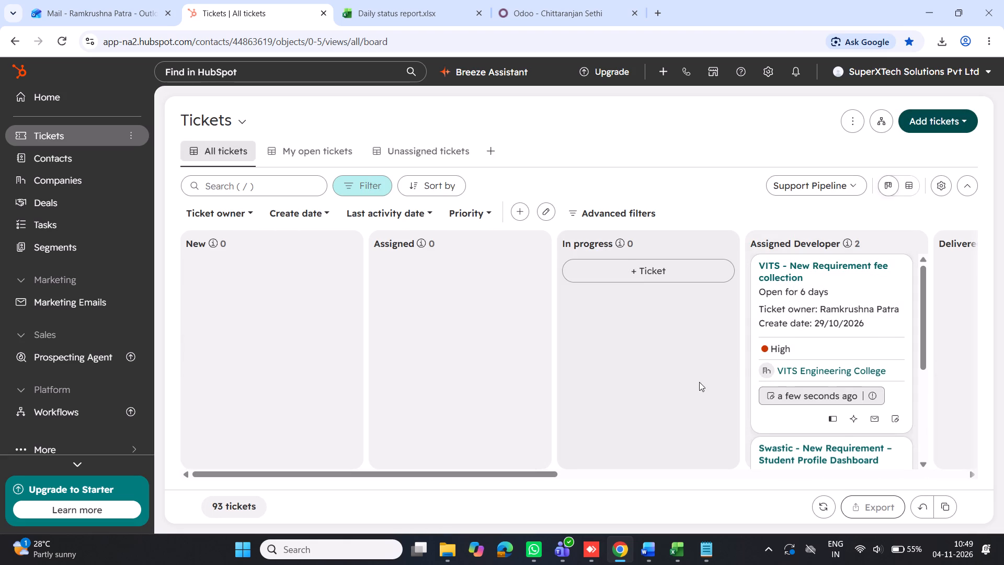
pyautogui.scroll(-1, 692, 382)
pyautogui.scroll(-1, 804, 341)
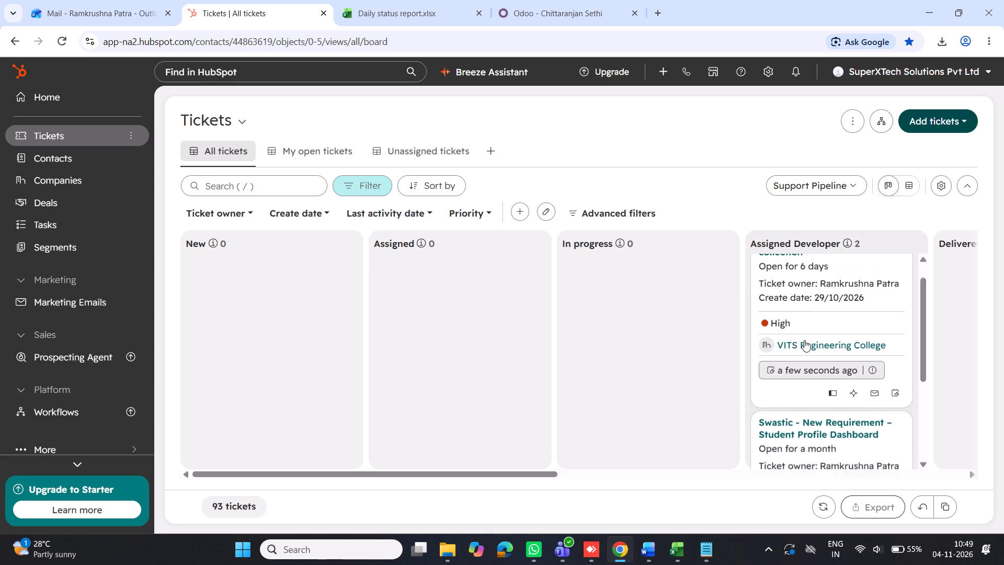
pyautogui.scroll(-1, 804, 340)
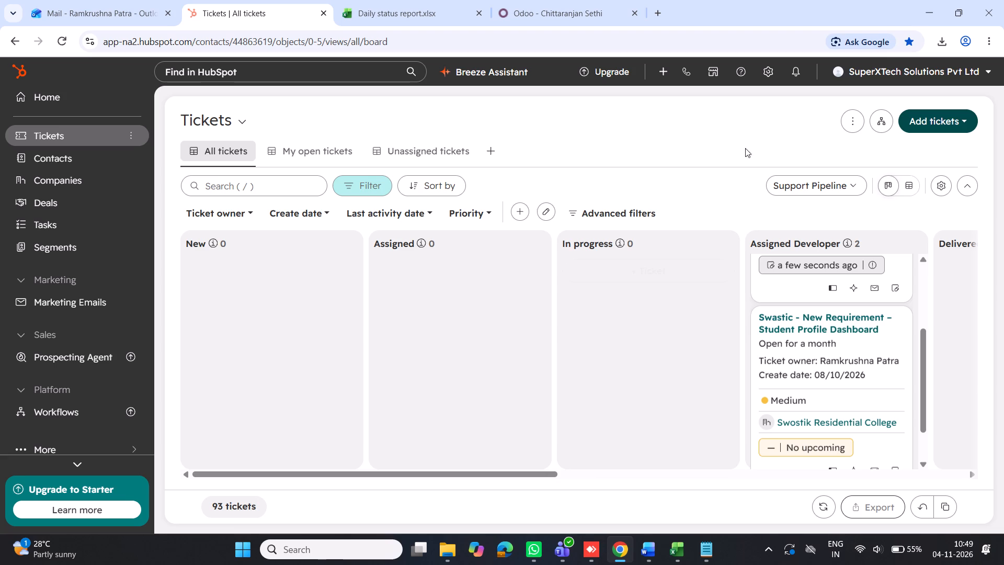
pyautogui.scroll(4, 751, 268)
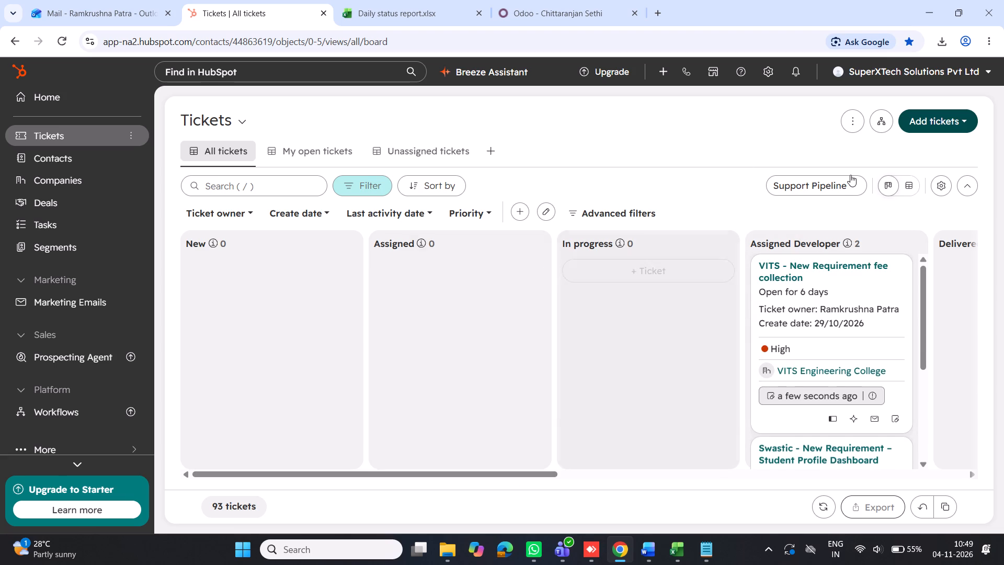
pyautogui.click(950, 119)
pyautogui.click(937, 152)
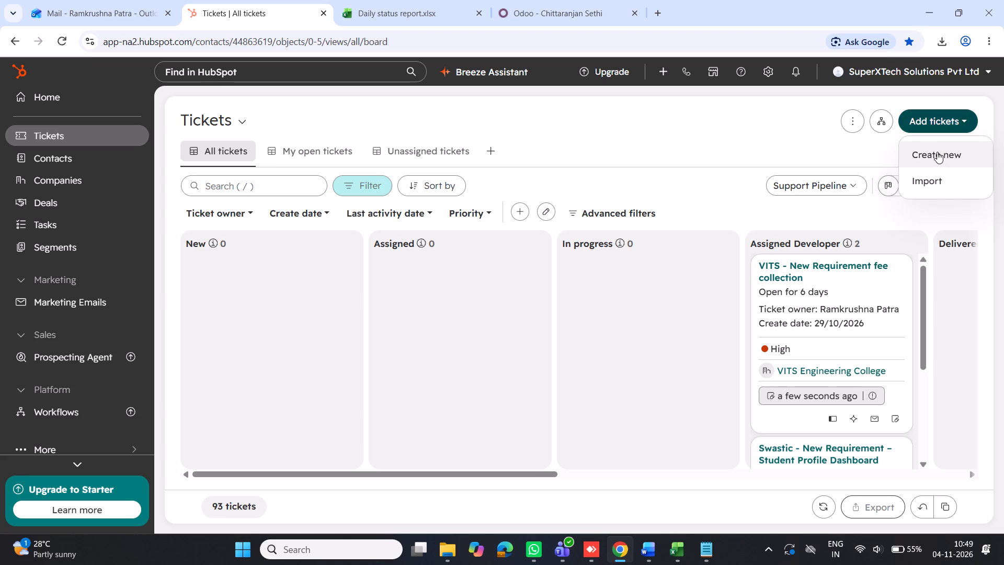
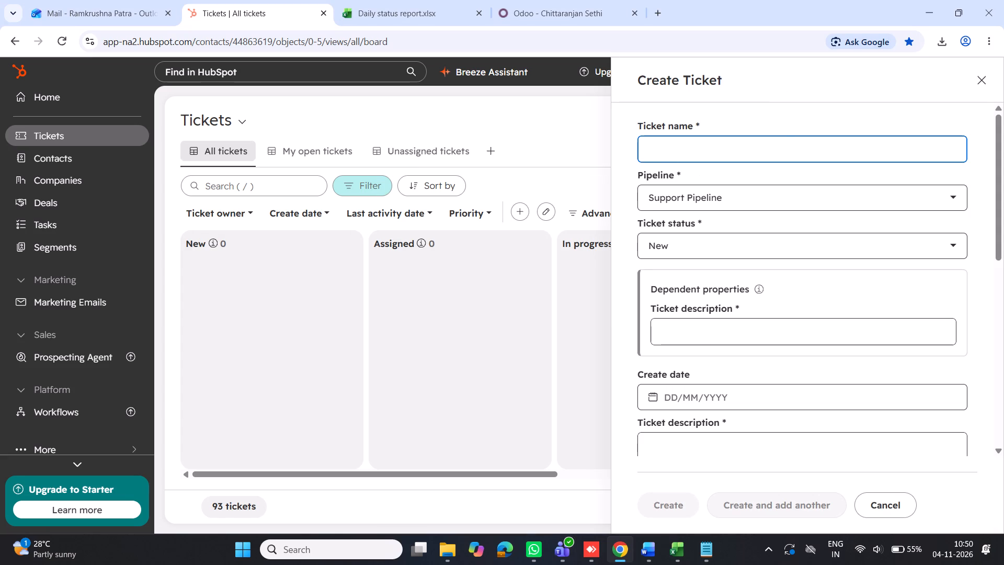
# Name the new ticket "Swastik- New requirement DEMO" and paste in the copied description of the demo covering all the new requirements.
pyautogui.write('wa')
pyautogui.write('stik')
pyautogui.write('-')
pyautogui.press('space')
pyautogui.write('ew req')
pyautogui.write('uirement')
pyautogui.press('space')
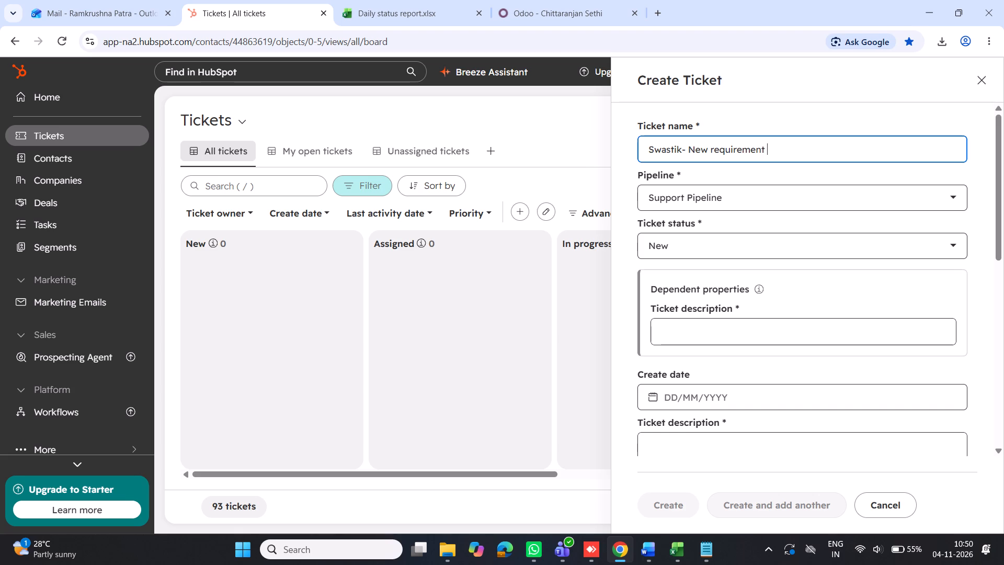
pyautogui.write('DEMO')
pyautogui.click(714, 330)
pyautogui.hotkey('ctrl', 'v')
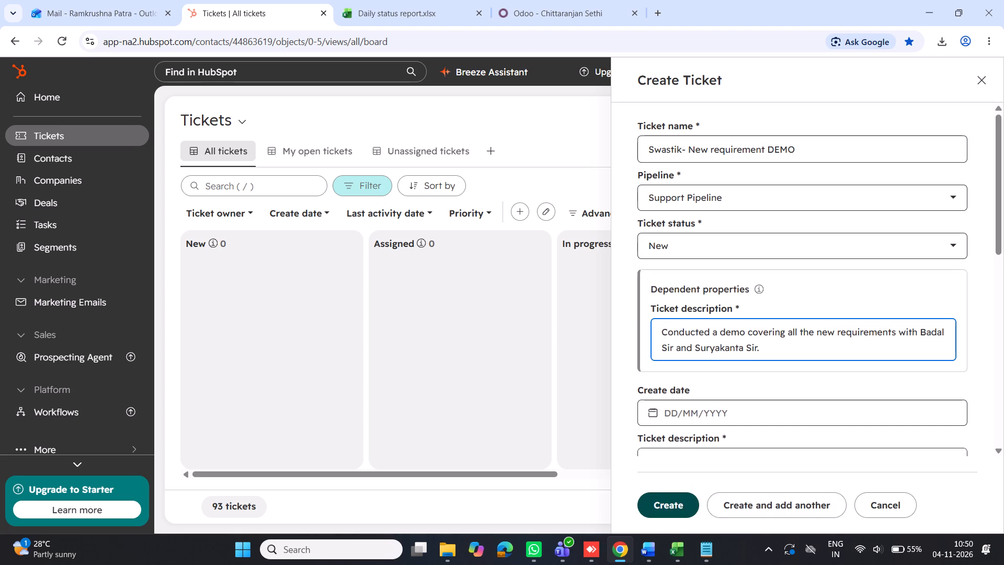
# Set the ticket's create date to 29/10/2026, its source to Phone and its priority to Medium.
pyautogui.click(720, 414)
pyautogui.click(742, 248)
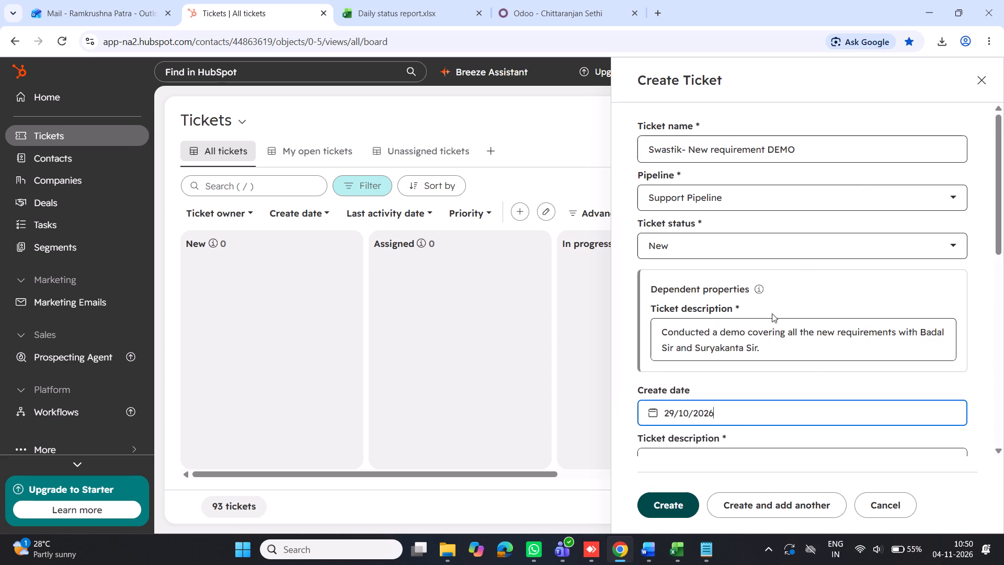
pyautogui.scroll(-3, 771, 315)
pyautogui.click(685, 329)
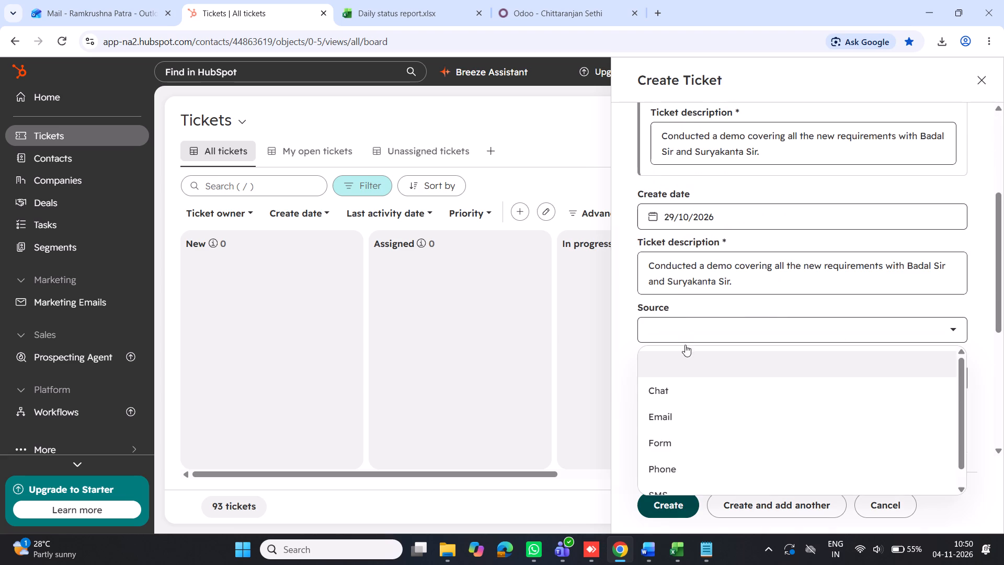
pyautogui.click(678, 462)
pyautogui.scroll(-2, 682, 331)
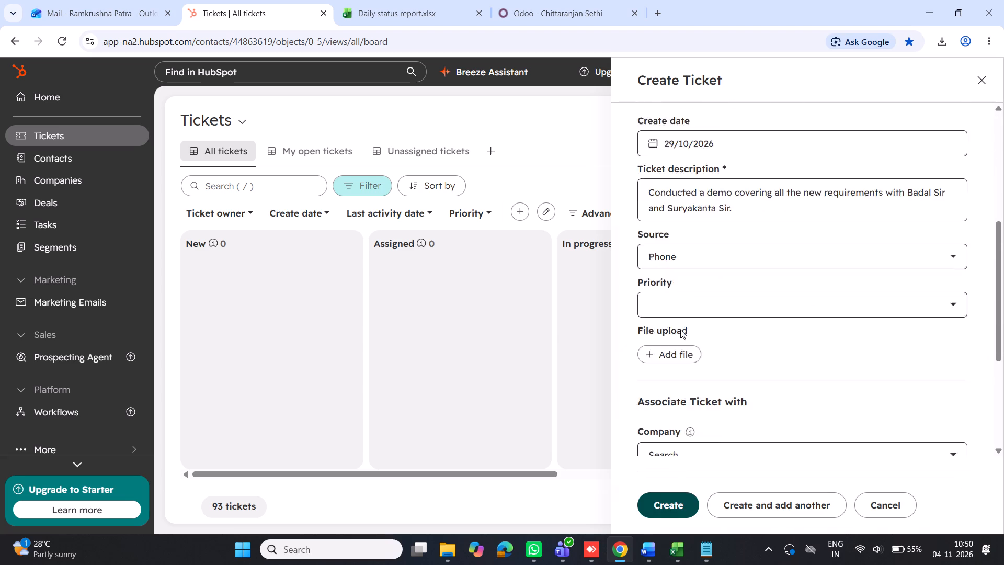
pyautogui.click(664, 246)
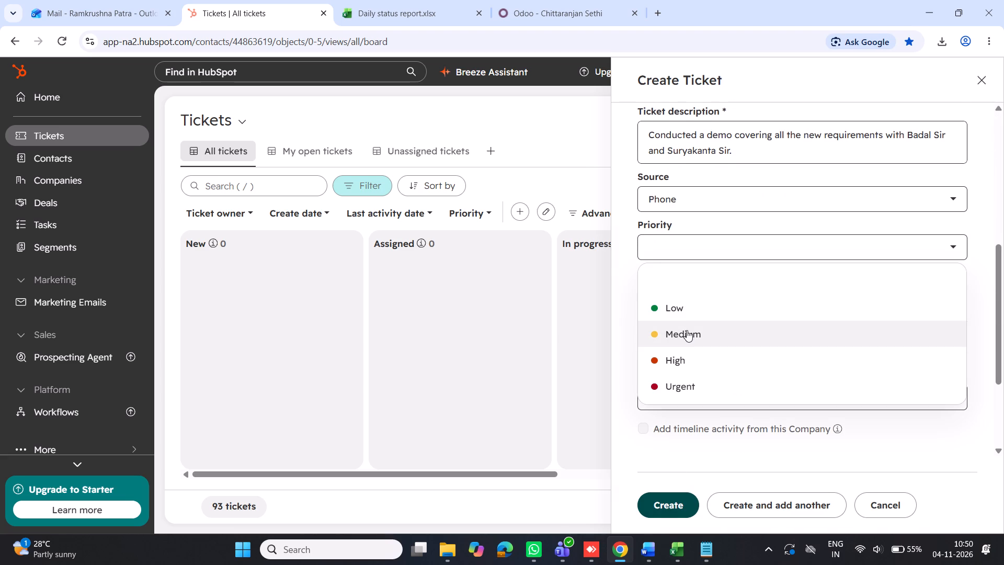
pyautogui.click(689, 331)
# Associate the ticket with the company Swostik Residential College and create it.
pyautogui.scroll(-2, 683, 310)
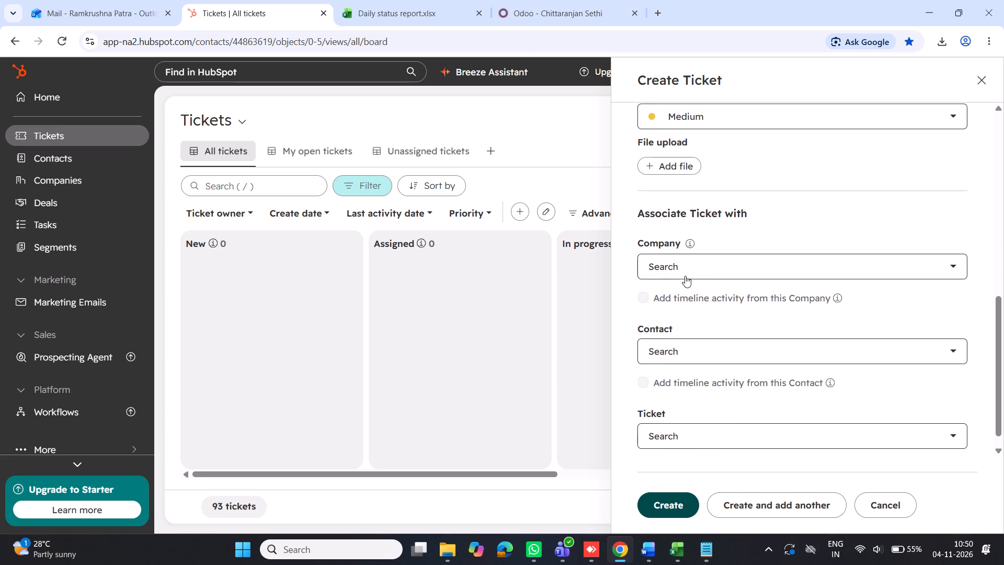
pyautogui.click(690, 269)
pyautogui.write('swast')
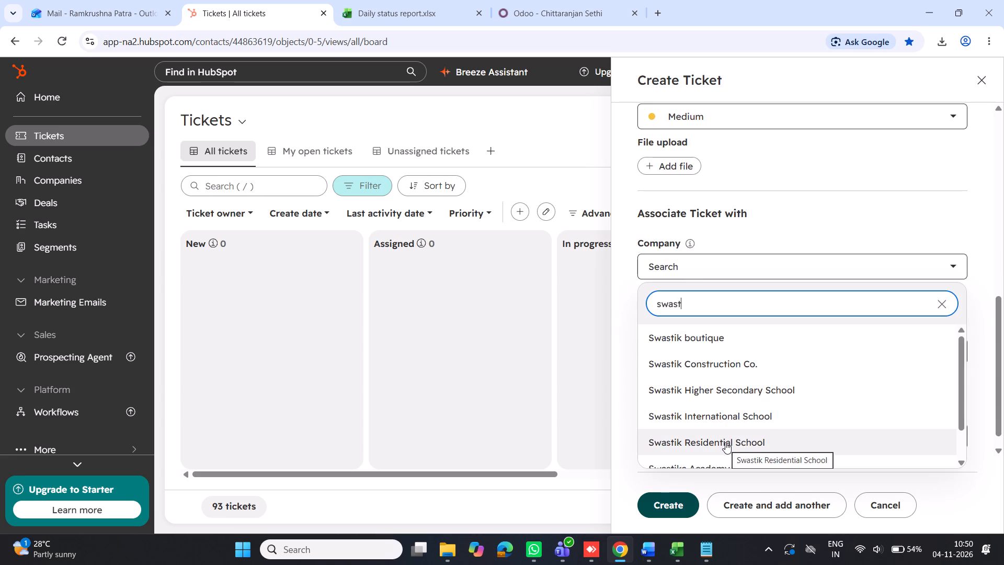
pyautogui.scroll(-1, 725, 442)
pyautogui.click(755, 451)
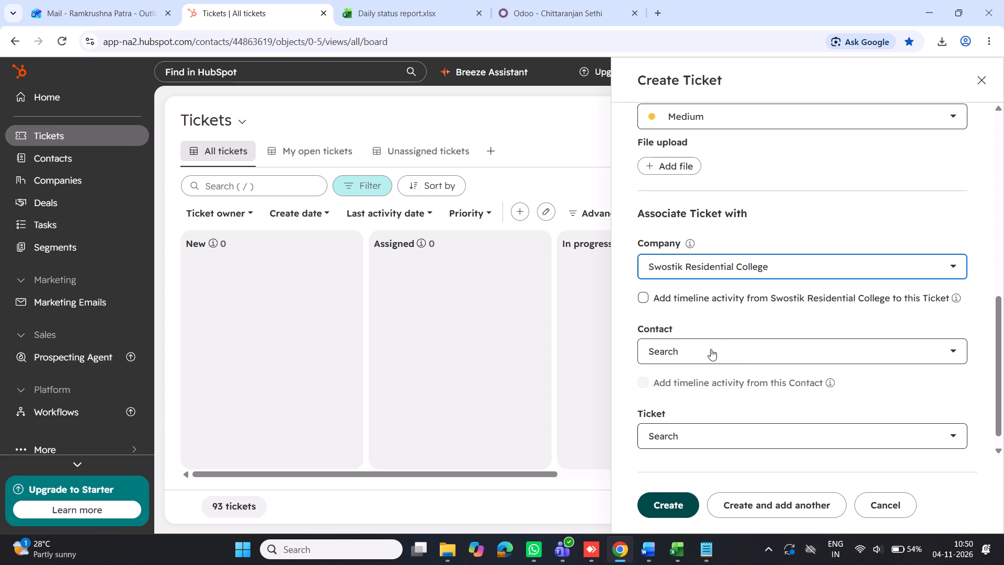
pyautogui.click(682, 498)
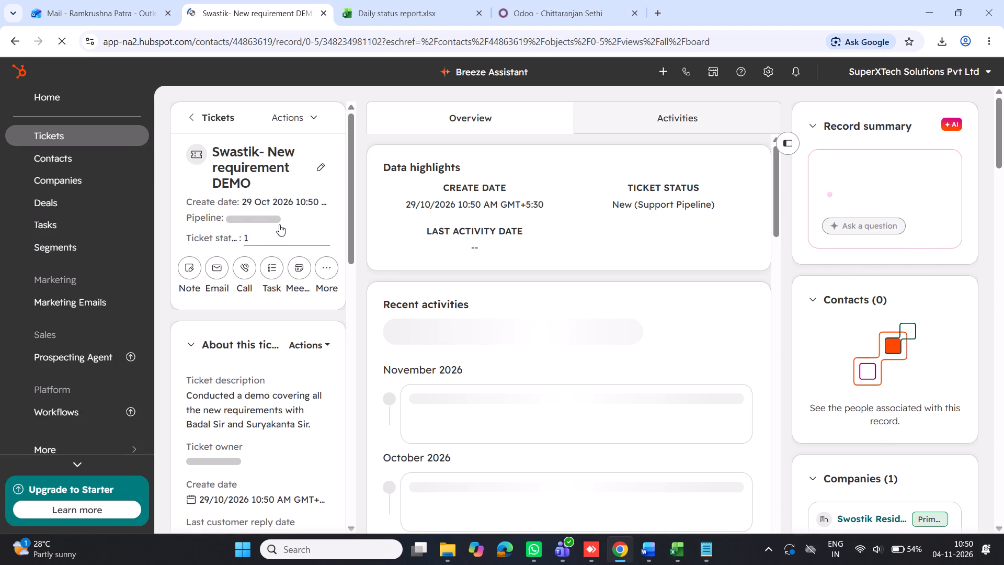
# Change the new Swastik demo ticket's status to Assigned and on to Delivered.
pyautogui.click(281, 221)
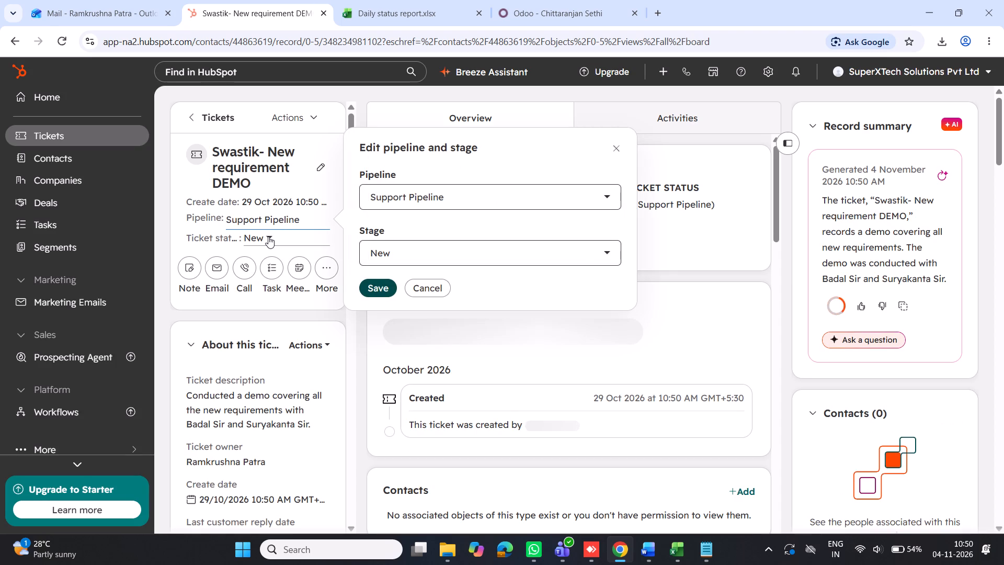
pyautogui.click(268, 236)
pyautogui.click(268, 236)
pyautogui.click(268, 236)
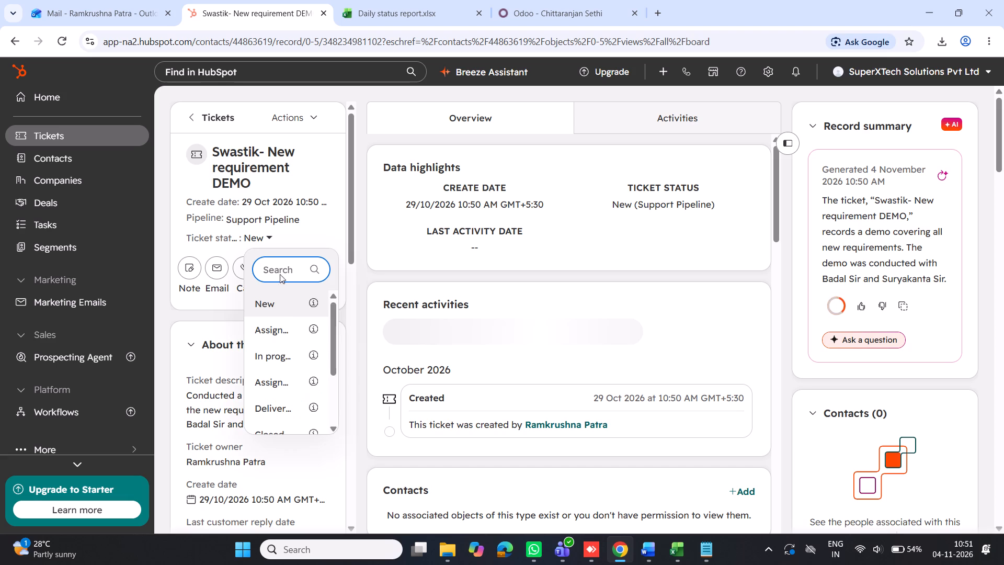
pyautogui.click(276, 329)
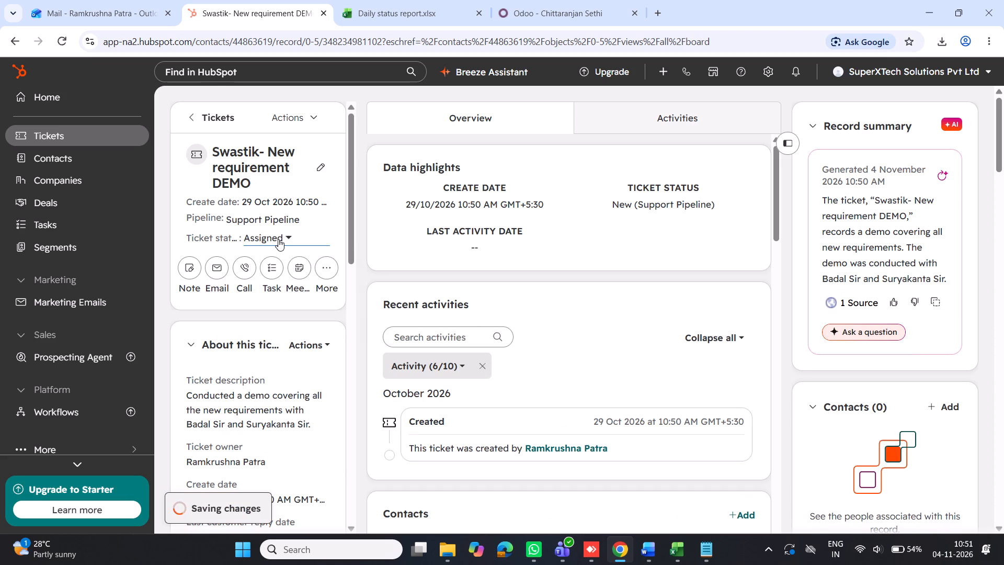
pyautogui.click(278, 239)
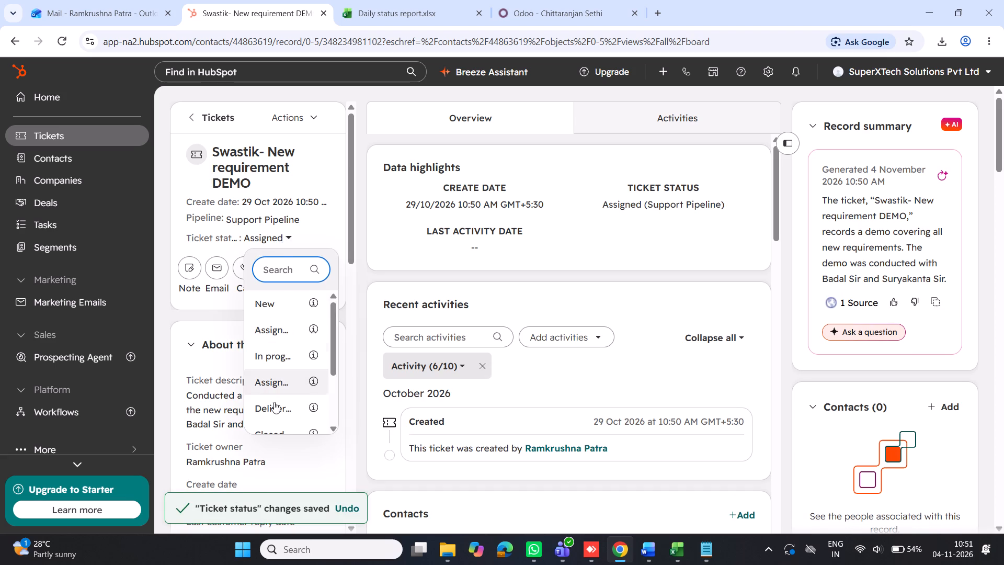
pyautogui.click(274, 407)
# Add the note "I have given the demo" to the Swastik demo ticket.
pyautogui.click(190, 270)
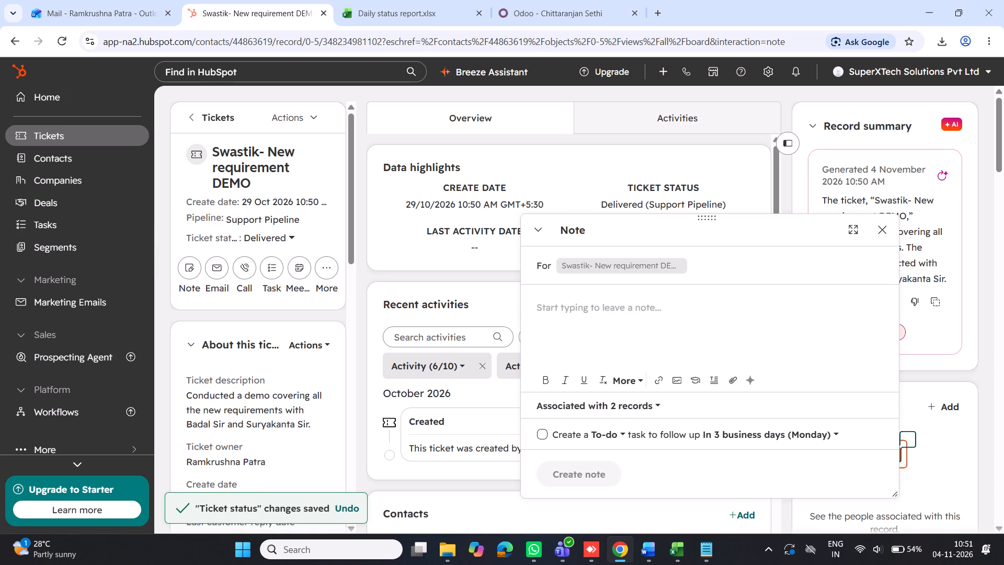
pyautogui.click(566, 321)
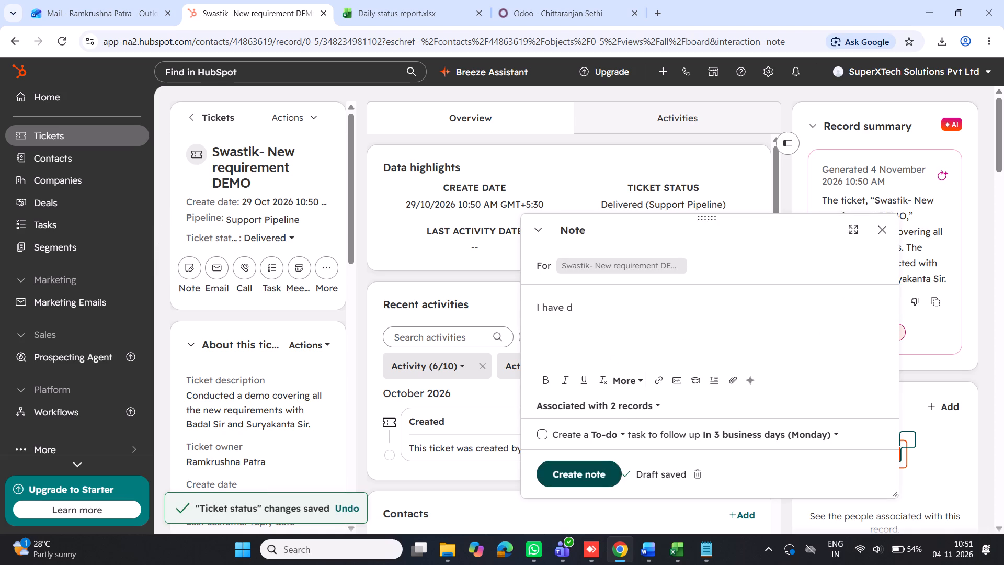
pyautogui.press('BackSpace')
pyautogui.write('given')
pyautogui.press('space')
pyautogui.write('the demo')
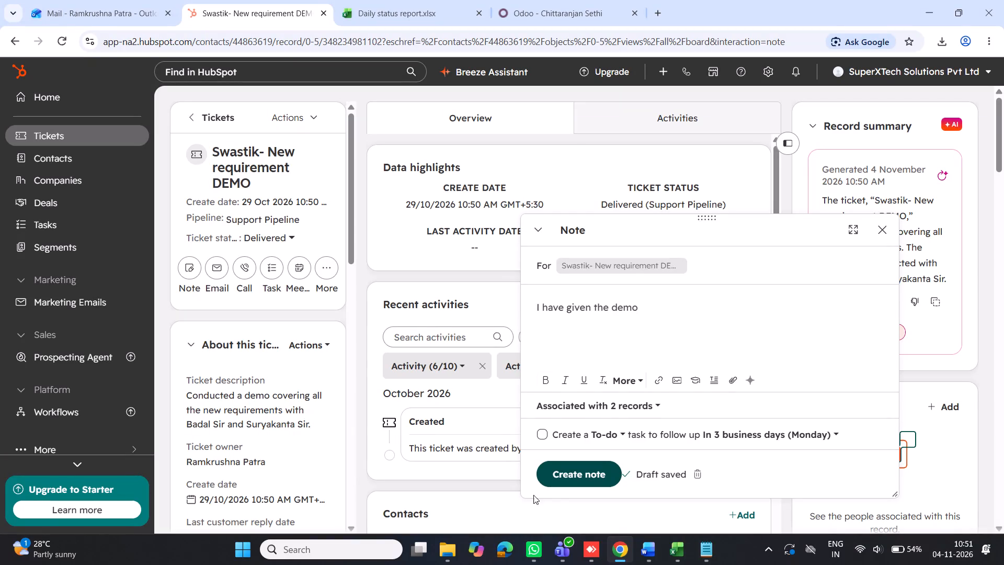
pyautogui.click(585, 468)
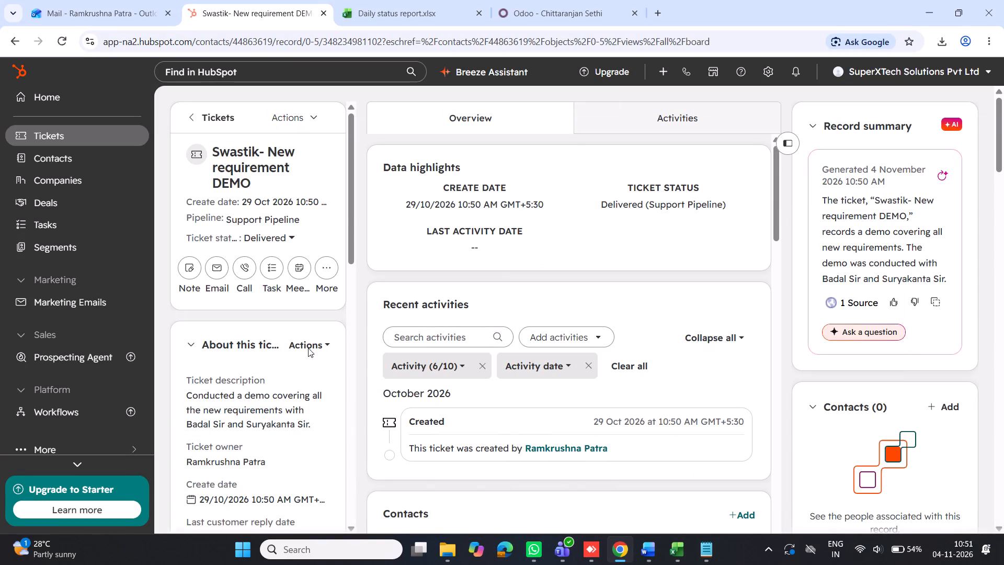
# Open the Swastik demo ticket's status for changing.
pyautogui.click(286, 238)
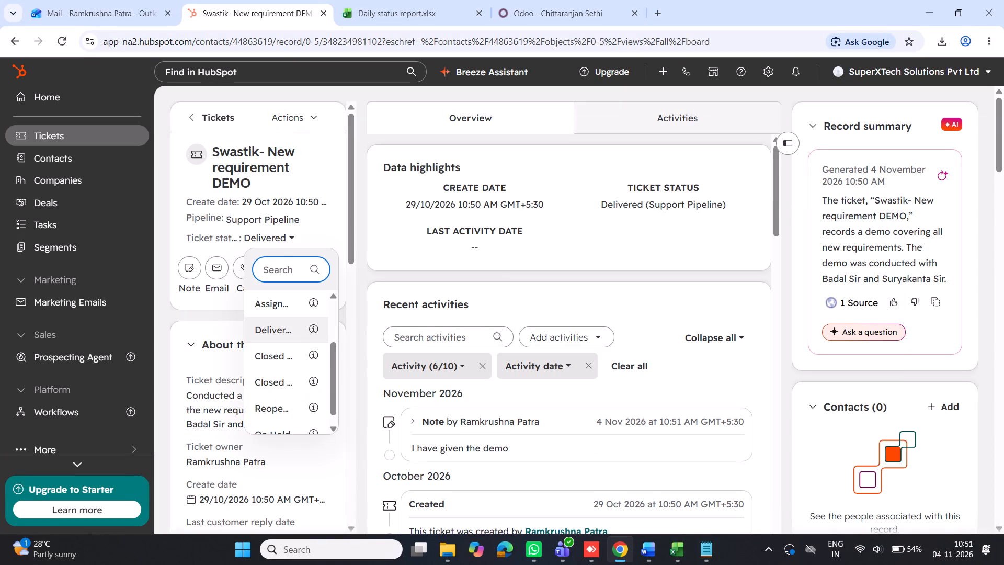
# Set the Swastik demo ticket's status to Closed by Support.
pyautogui.click(277, 361)
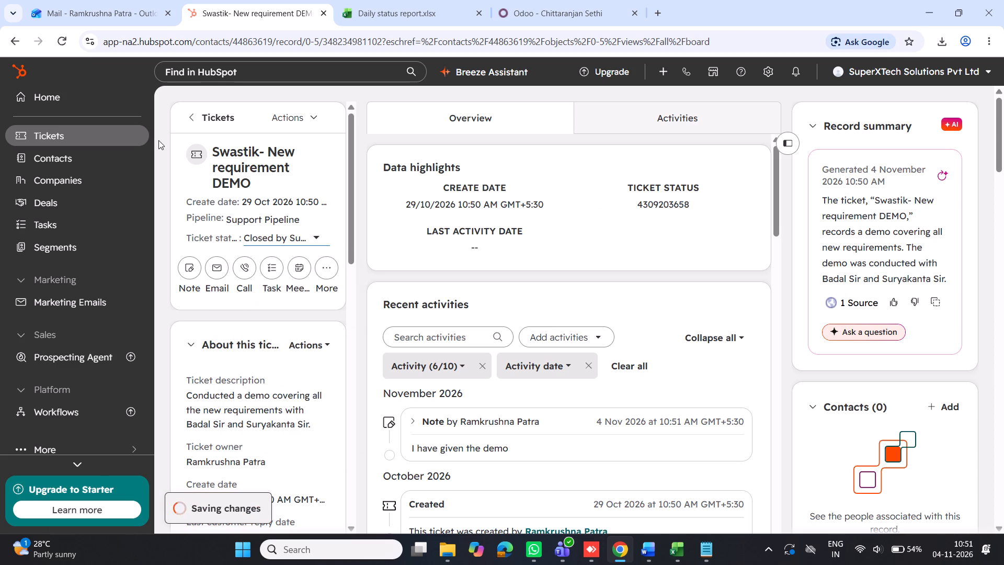
# Return to the all-tickets board and check the Swastik demo ticket in the Closed by Support stage.
pyautogui.click(51, 132)
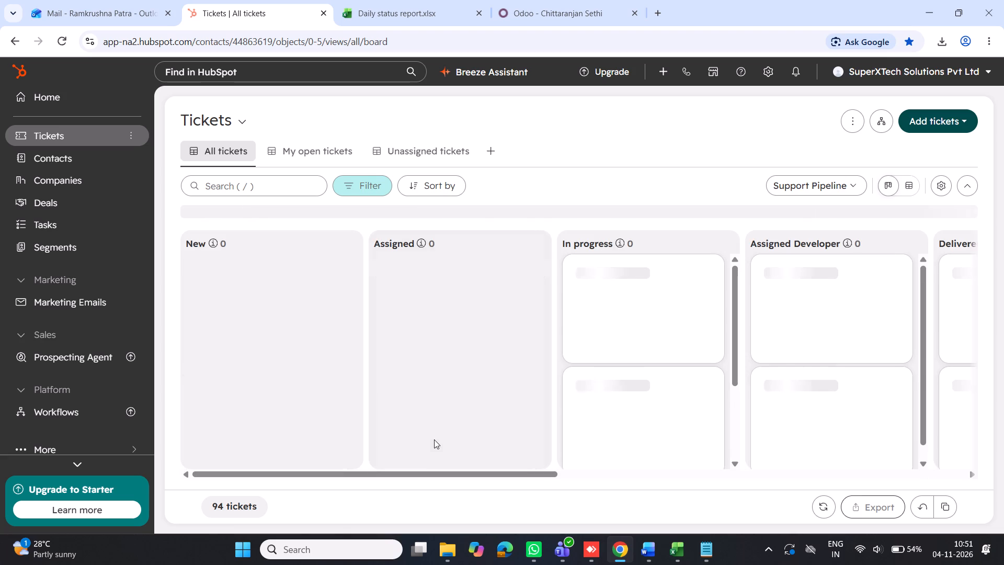
pyautogui.moveTo(410, 473); pyautogui.dragTo(581, 494)
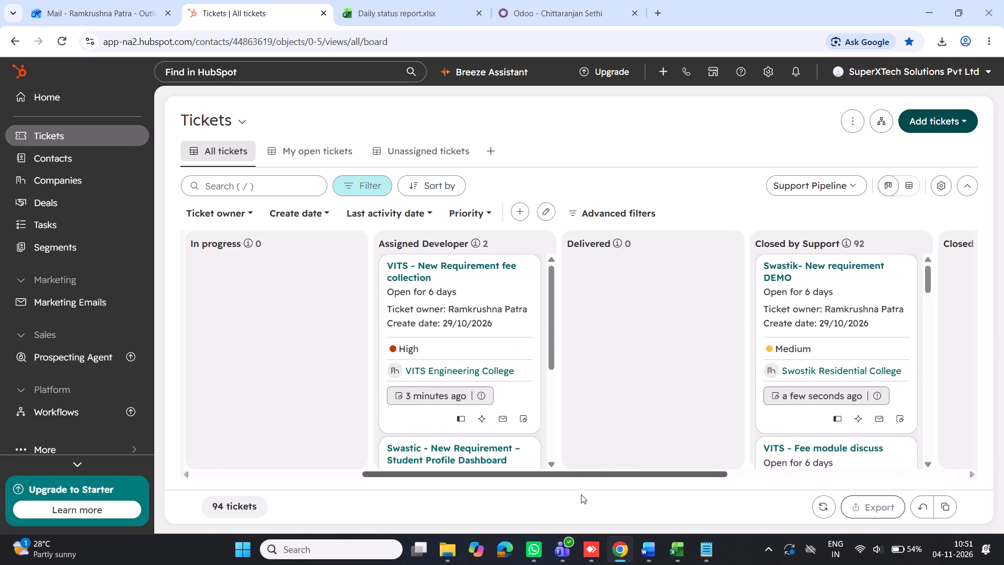
pyautogui.moveTo(581, 494); pyautogui.dragTo(581, 495)
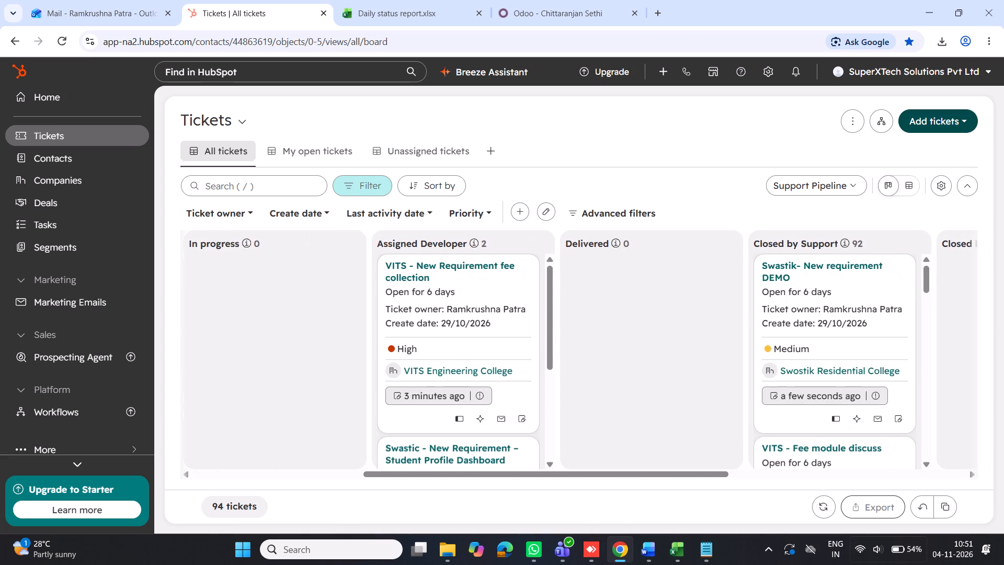
# Check the dates in the system calendar for November 2026, and close it again.
pyautogui.click(948, 559)
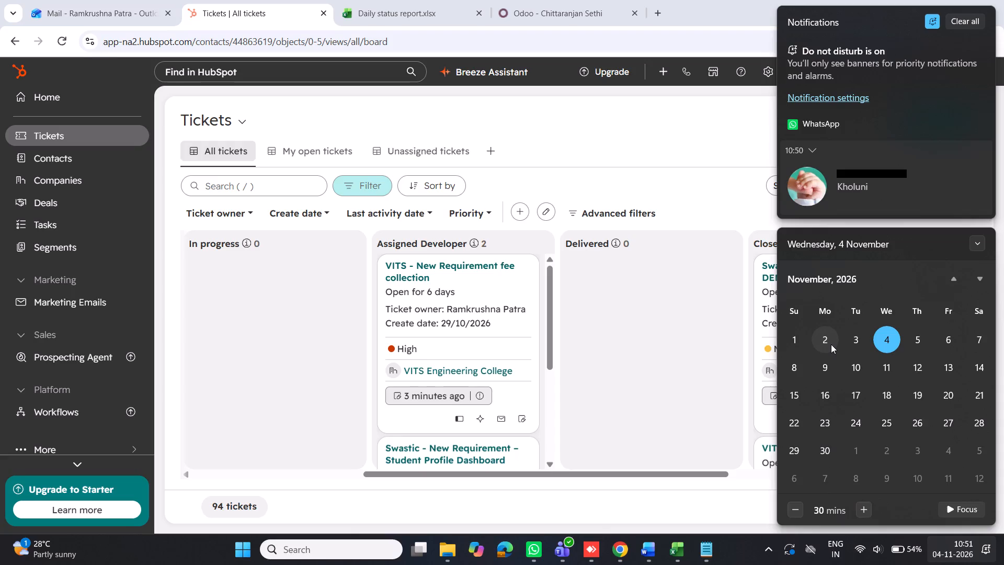
pyautogui.click(645, 139)
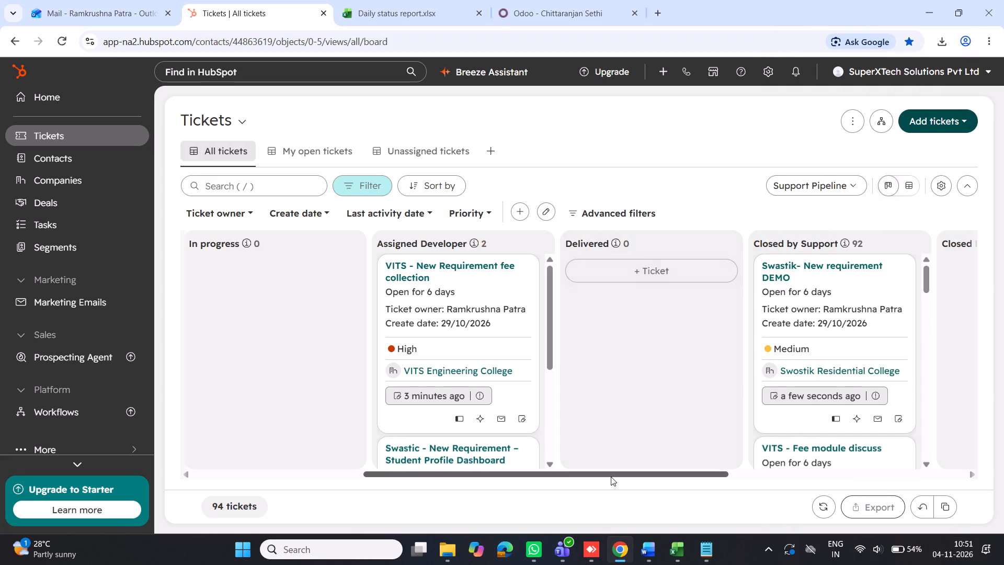
# Start creating a new ticket from the all-tickets board.
pyautogui.moveTo(608, 473); pyautogui.dragTo(229, 435)
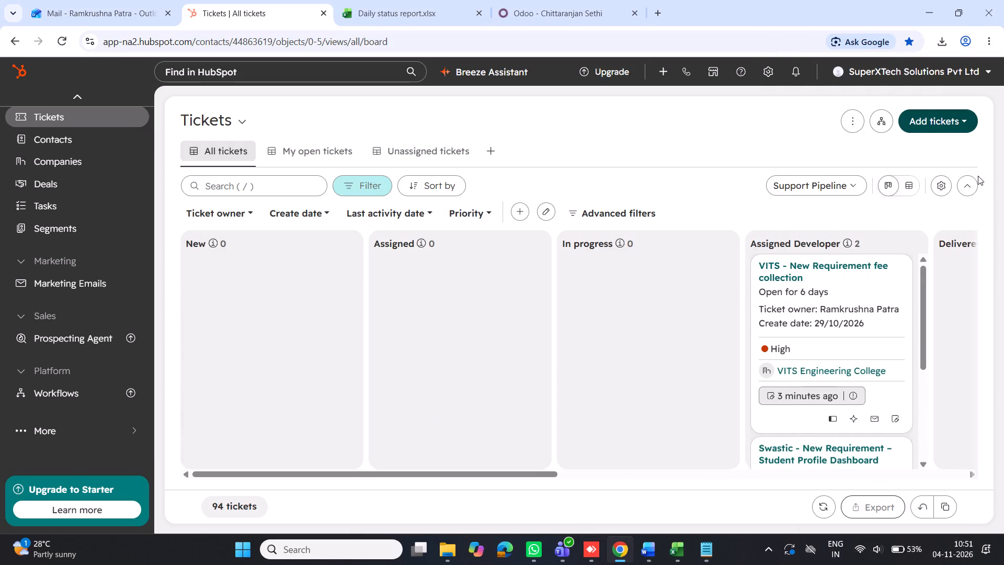
pyautogui.click(919, 125)
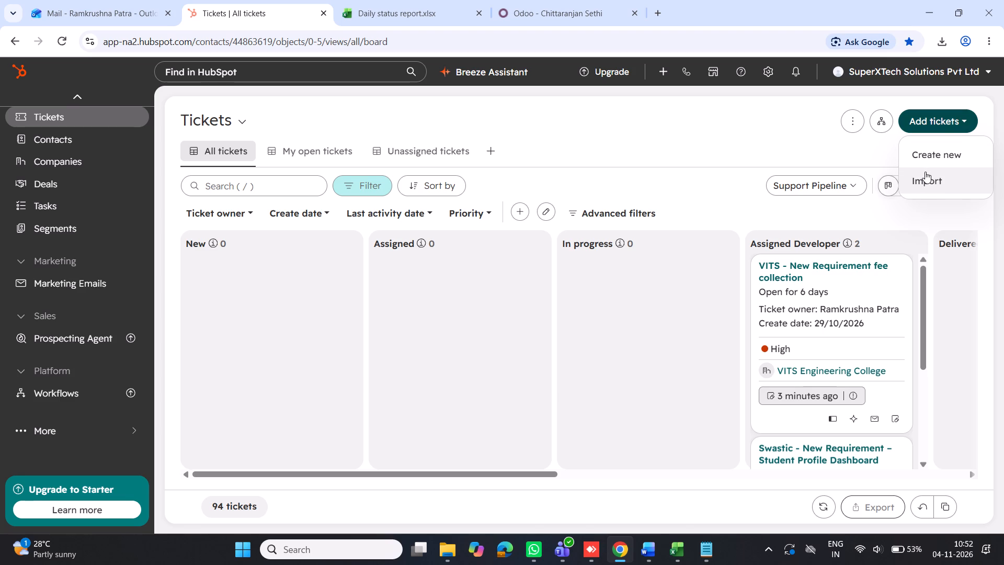
pyautogui.click(925, 159)
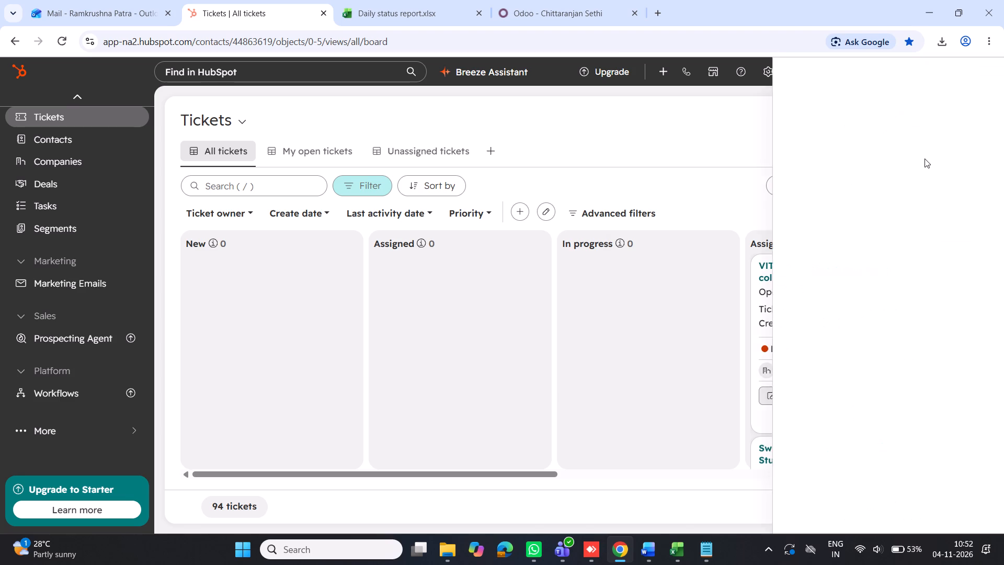
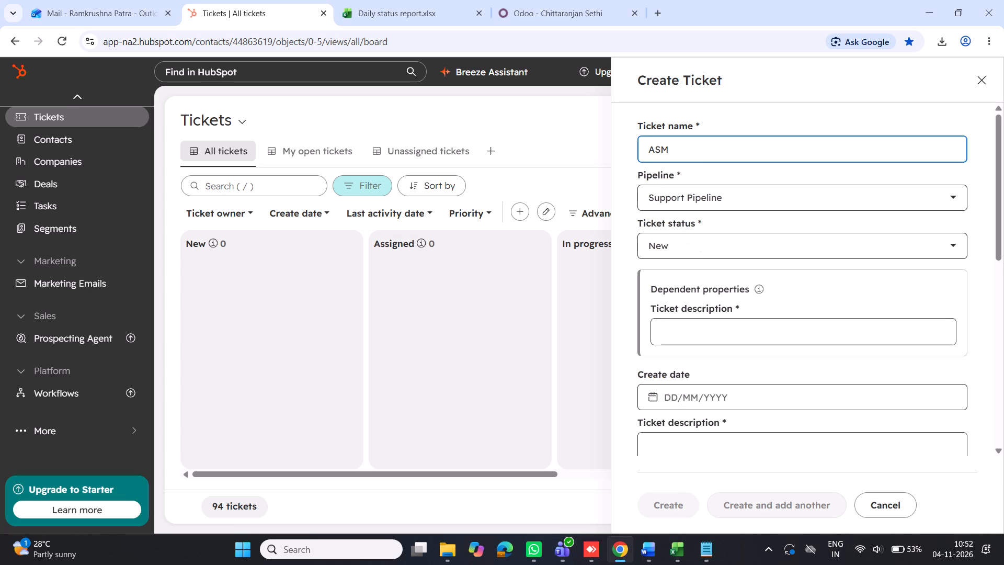
# Complete the new ticket's name as "ASM - Library module demo".
pyautogui.press('space')
pyautogui.write('-')
pyautogui.press('space')
pyautogui.write('ibrar')
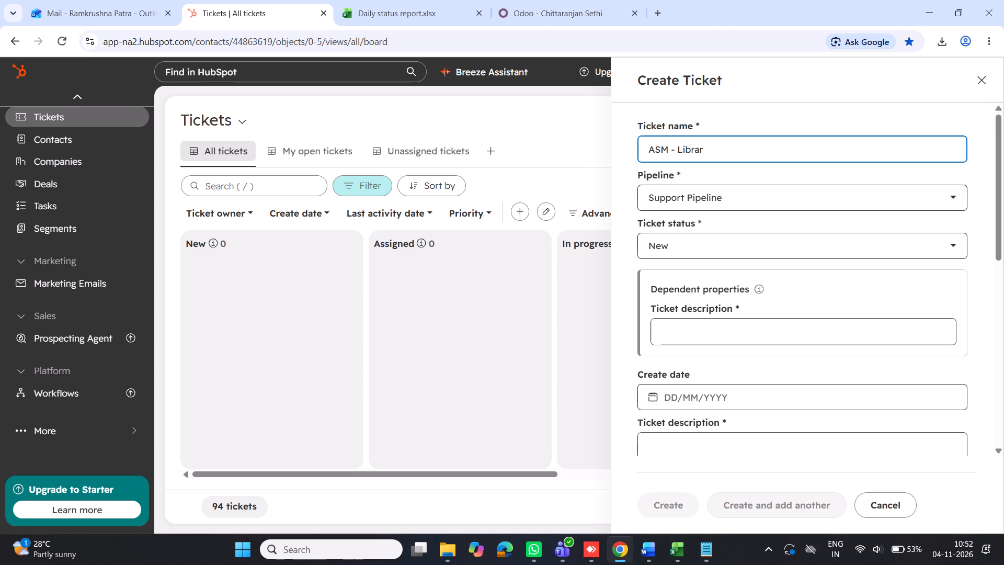
pyautogui.press('y')
pyautogui.press('space')
pyautogui.write('module demo')
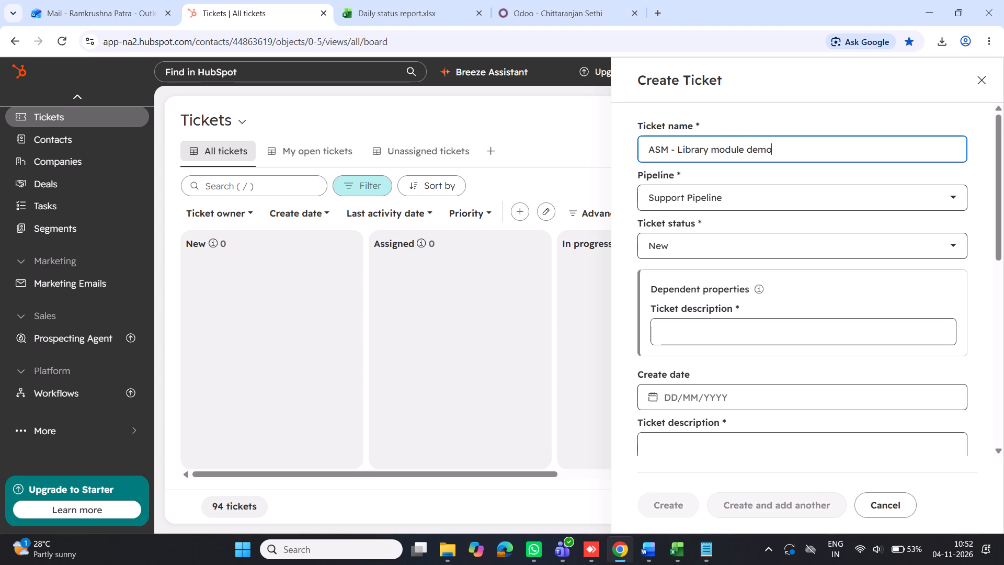
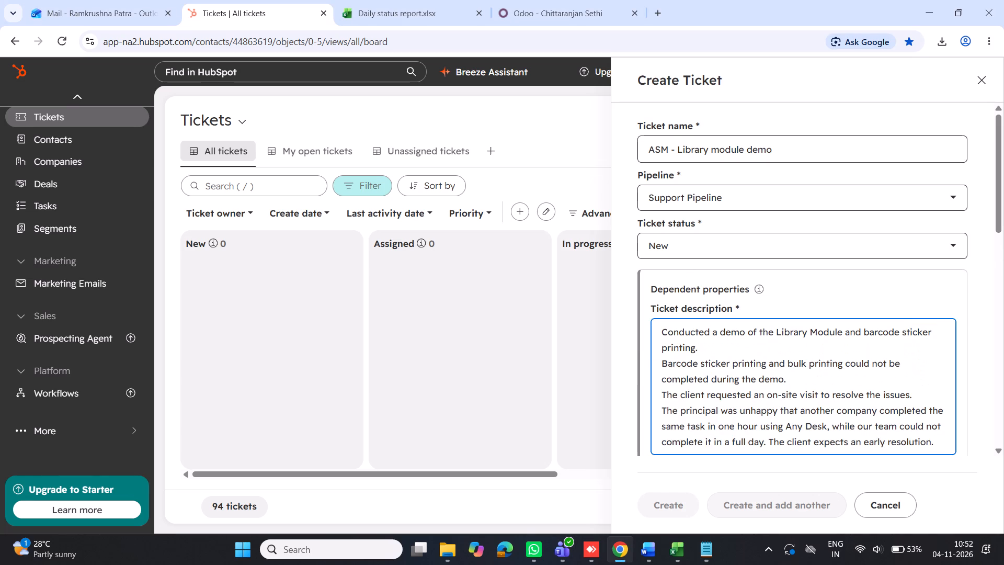
# Format the ticket description as a dashed list by adding "- " before each of its four points.
pyautogui.scroll(4, 668, 333)
pyautogui.click(661, 332)
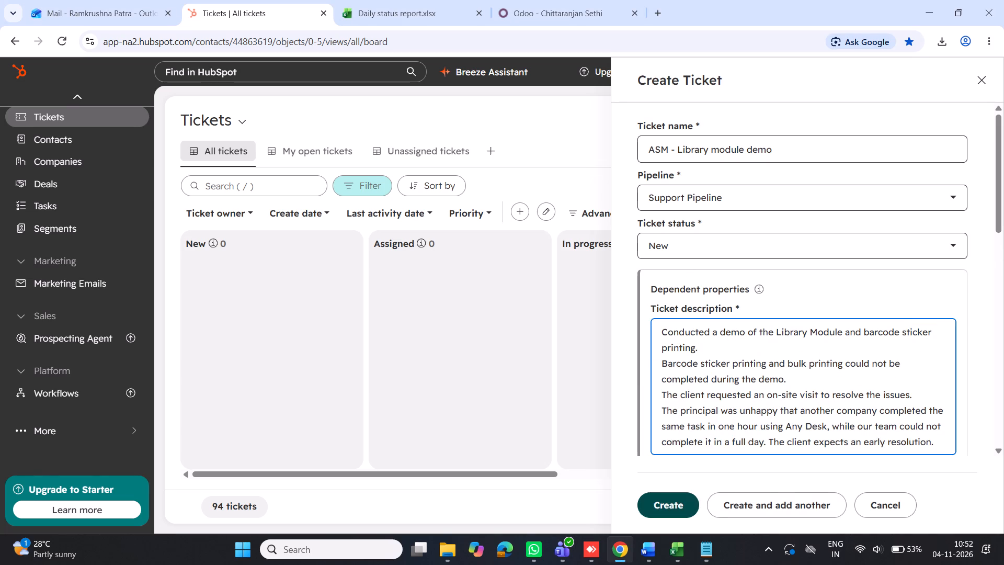
pyautogui.write('-')
pyautogui.press('space')
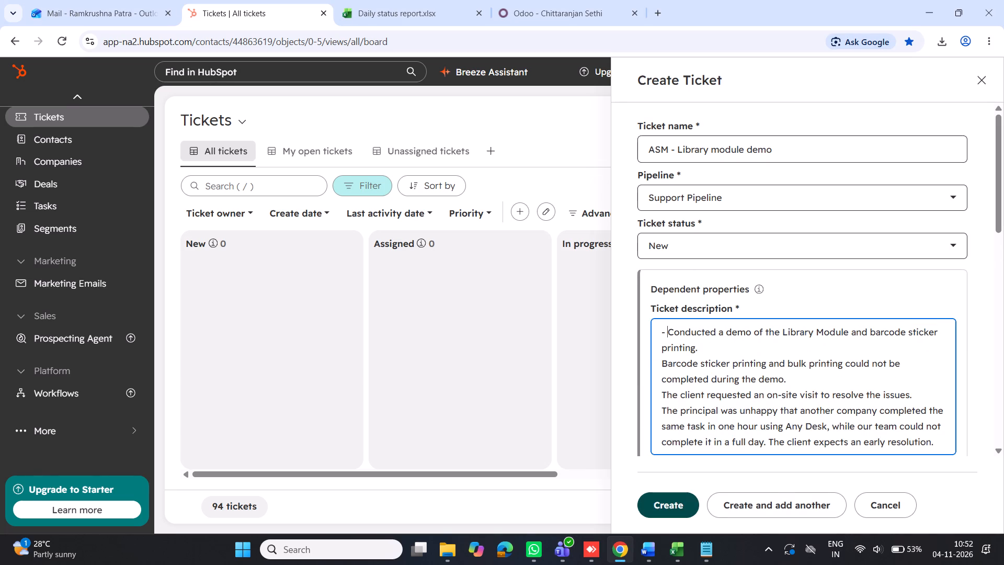
pyautogui.click(662, 358)
pyautogui.press('-')
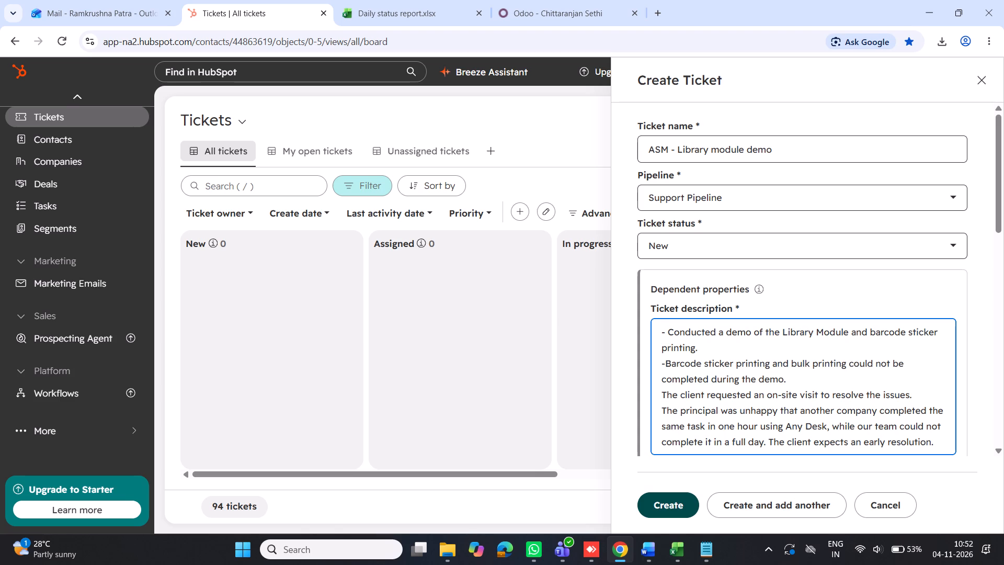
pyautogui.press('space')
pyautogui.click(661, 391)
pyautogui.write('-')
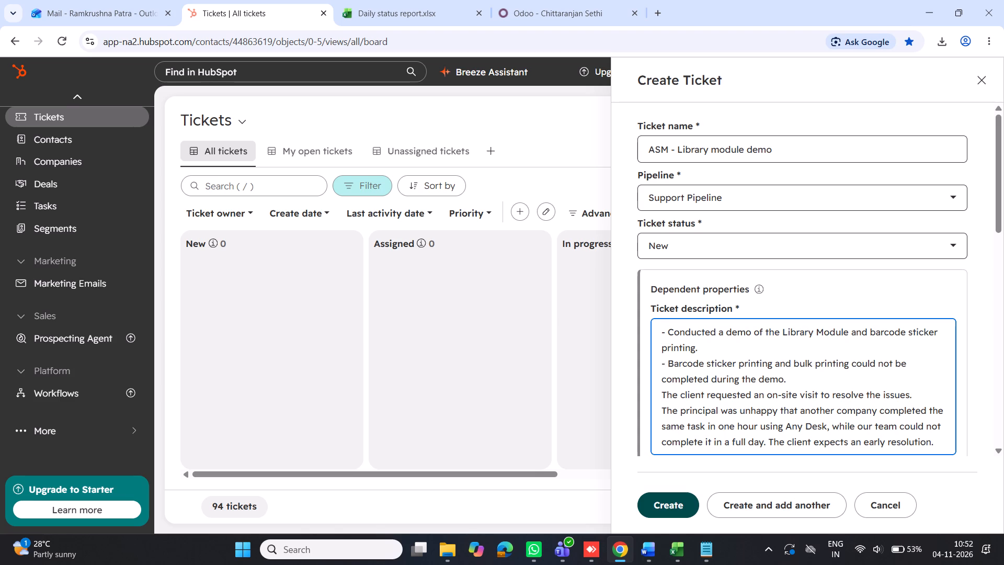
pyautogui.press('space')
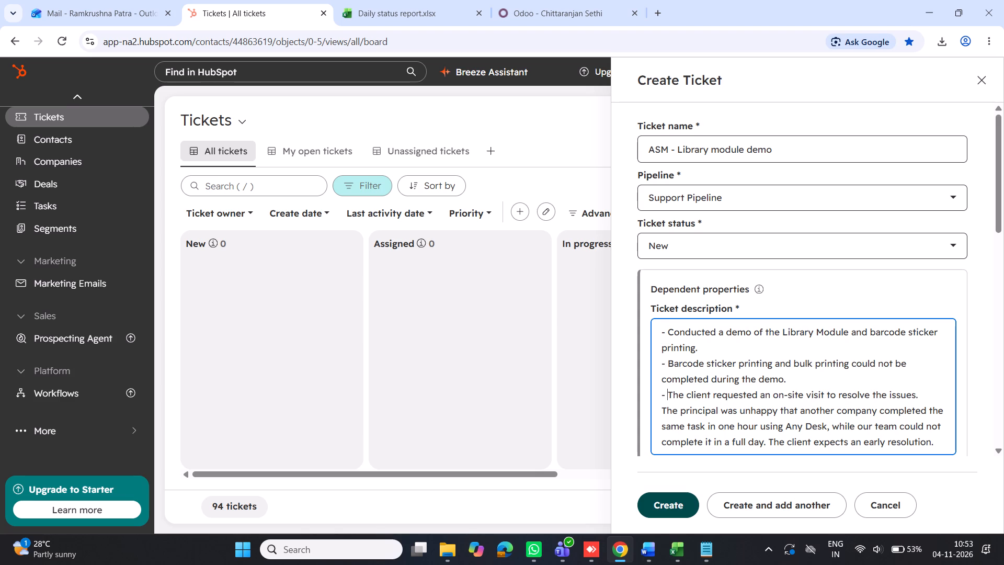
pyautogui.click(664, 411)
pyautogui.write('-')
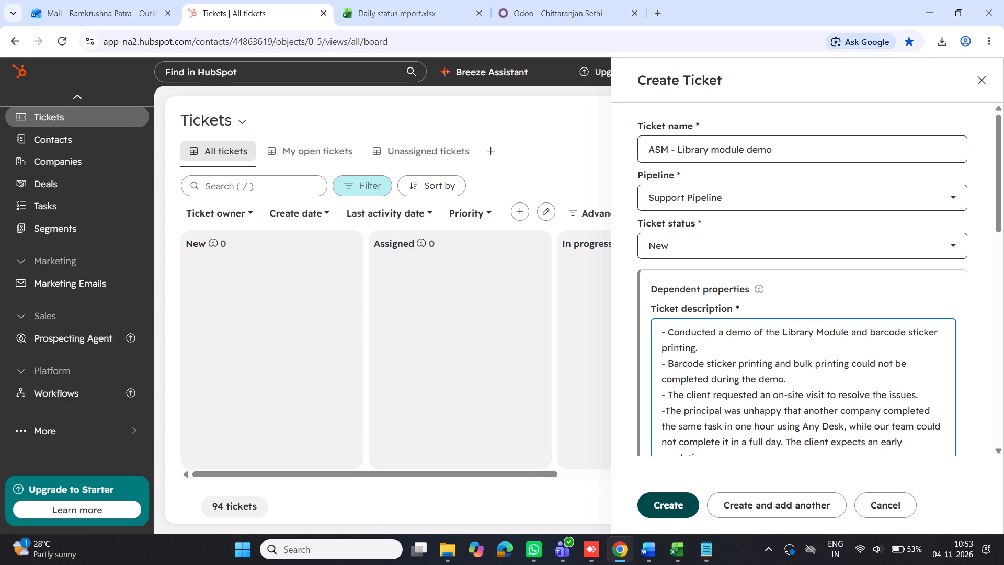
pyautogui.press('space')
# Set the new ticket's create date to 29 October 2026.
pyautogui.scroll(-3, 790, 292)
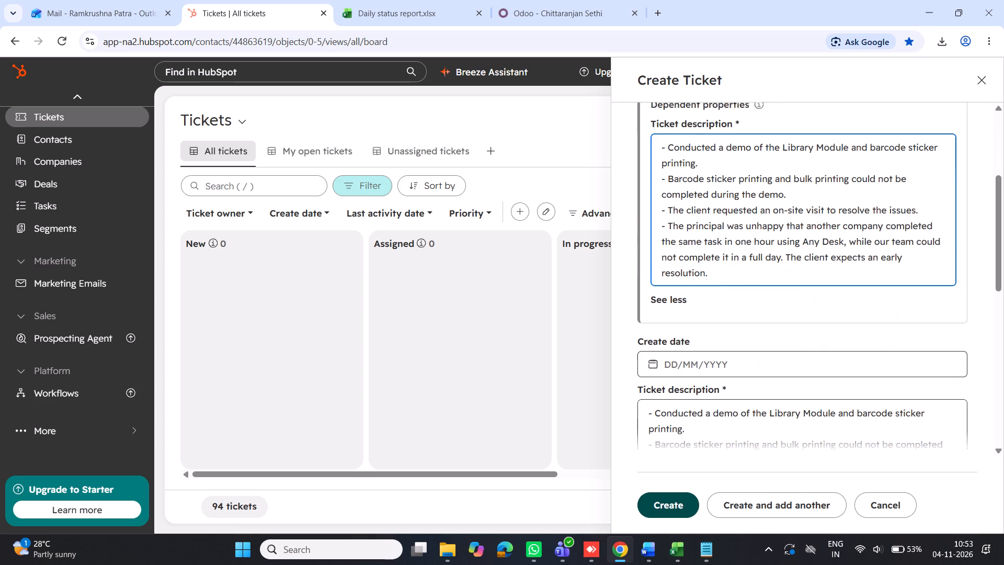
pyautogui.click(700, 345)
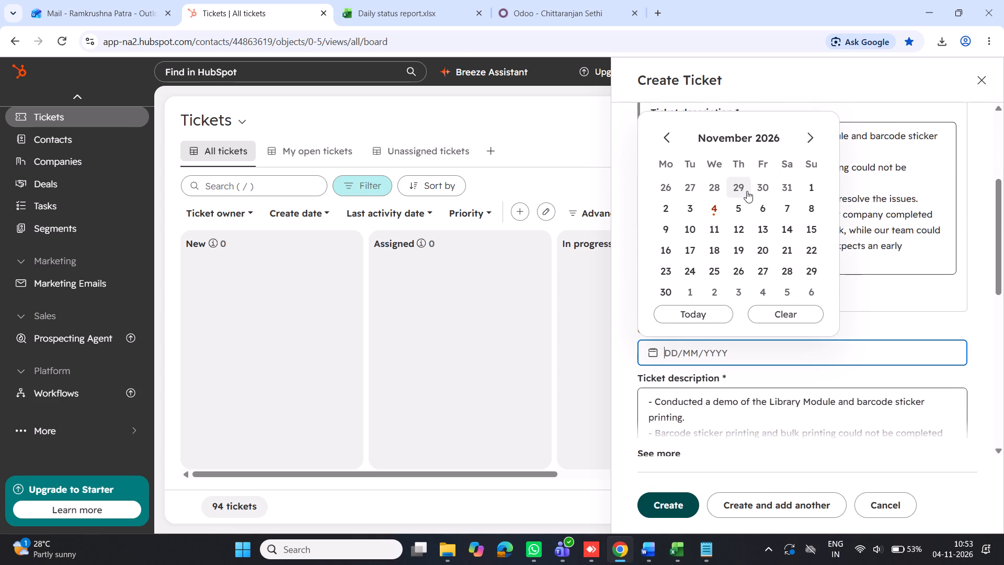
pyautogui.click(744, 189)
# Set the ticket's source to Phone and its priority to Medium.
pyautogui.scroll(-4, 716, 326)
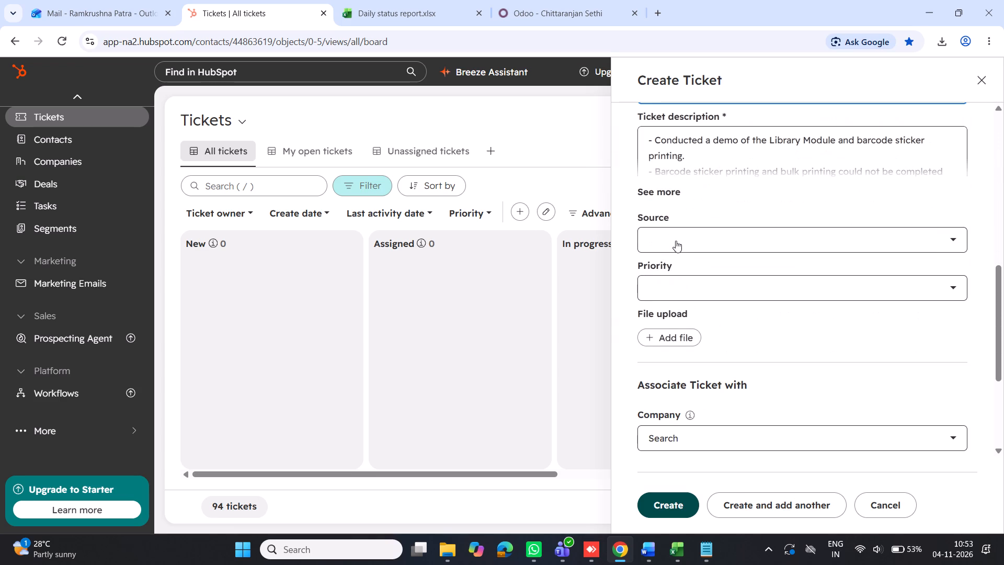
pyautogui.click(676, 241)
pyautogui.click(673, 376)
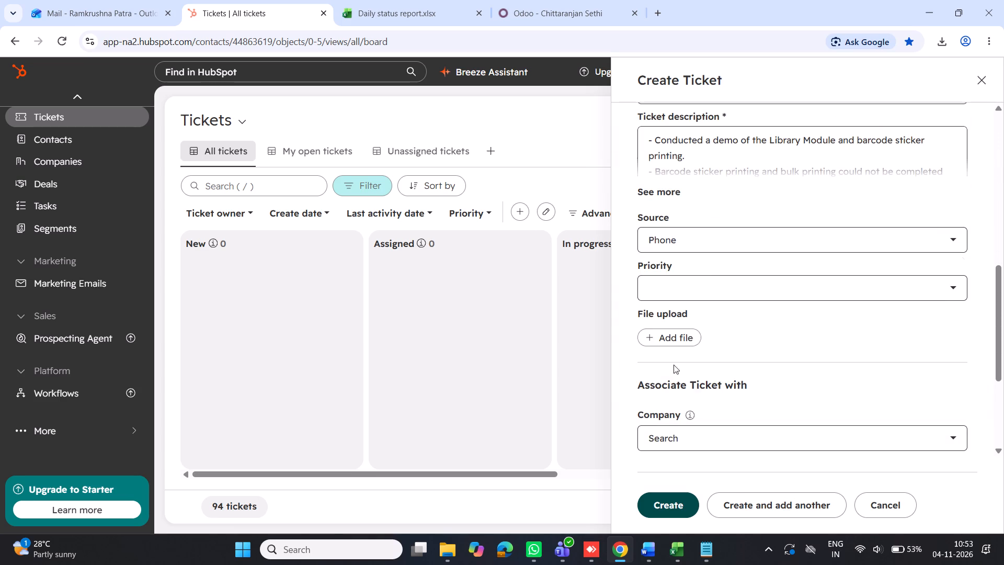
pyautogui.scroll(-1, 706, 265)
pyautogui.click(662, 222)
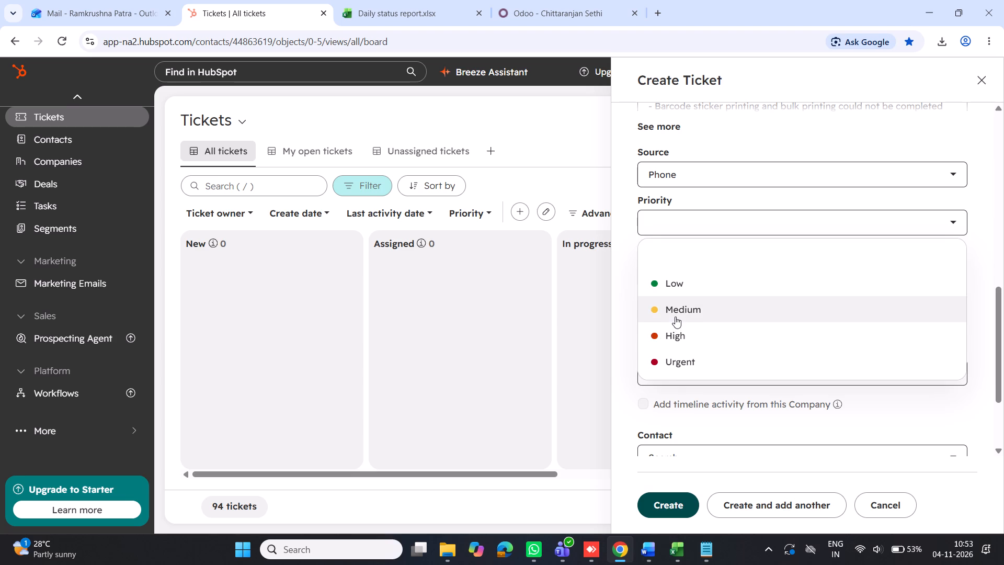
pyautogui.click(675, 317)
# Associate the ticket with the company Asian School of Management and create it.
pyautogui.scroll(-1, 731, 277)
pyautogui.click(675, 306)
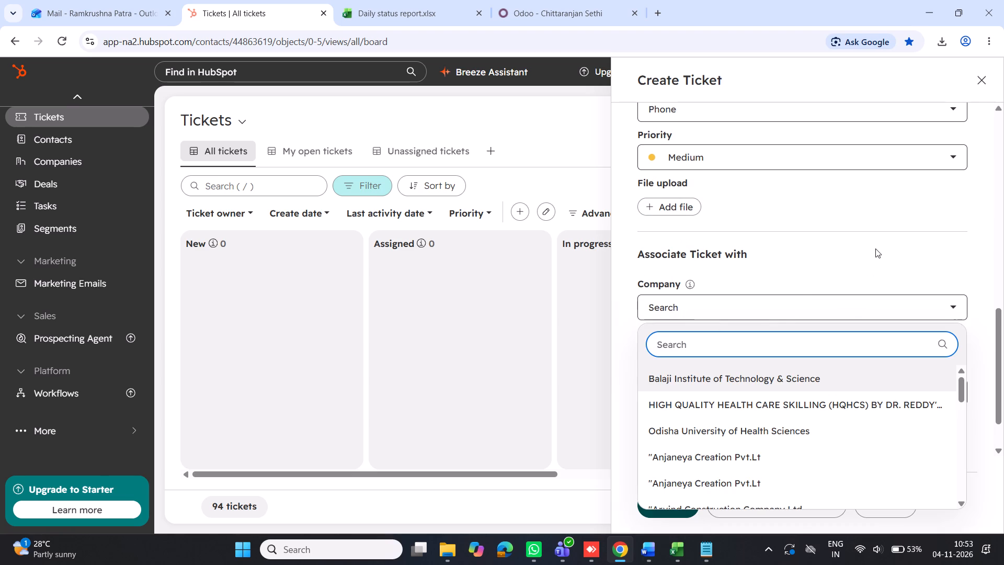
pyautogui.write('asian')
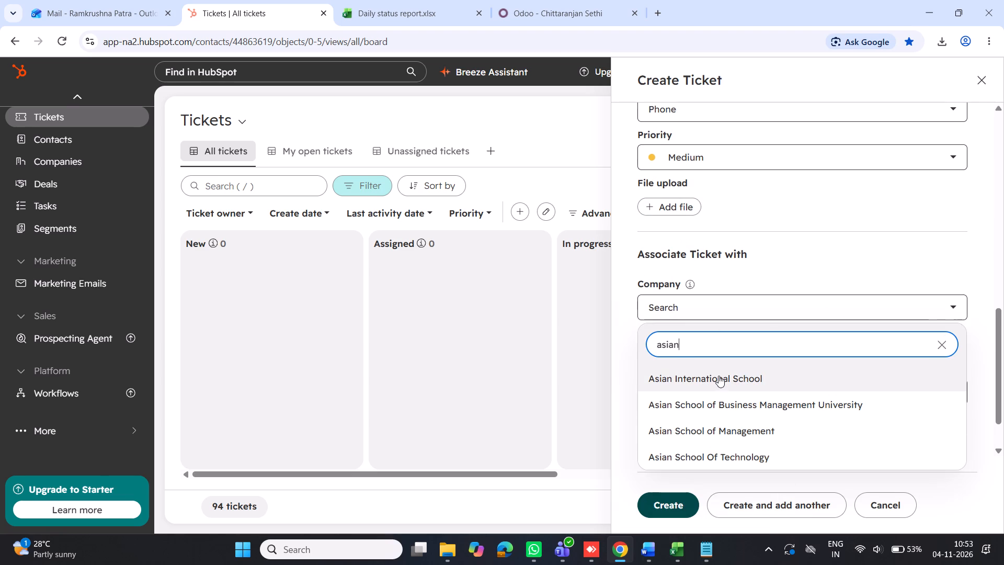
pyautogui.click(734, 432)
pyautogui.scroll(-2, 761, 331)
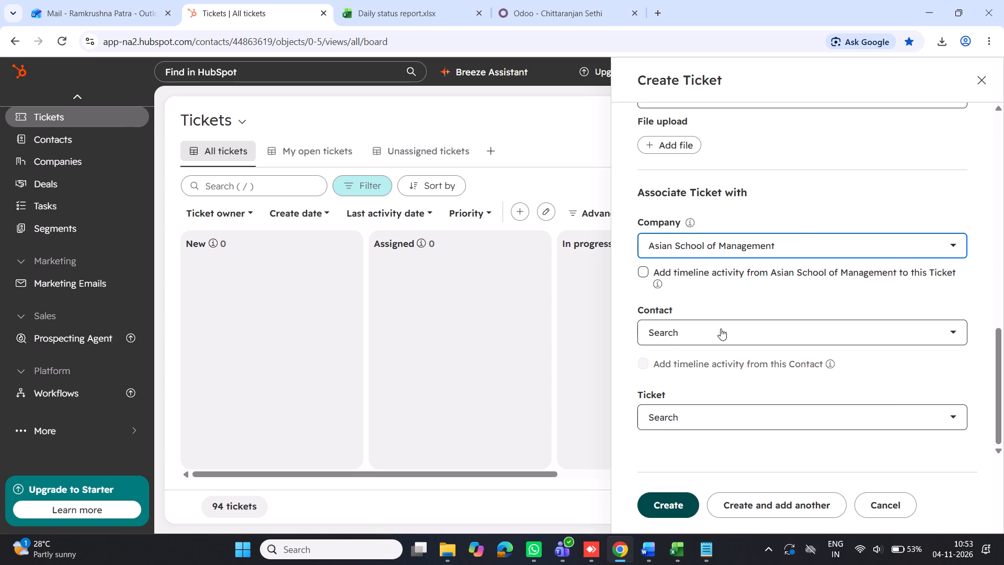
pyautogui.click(670, 501)
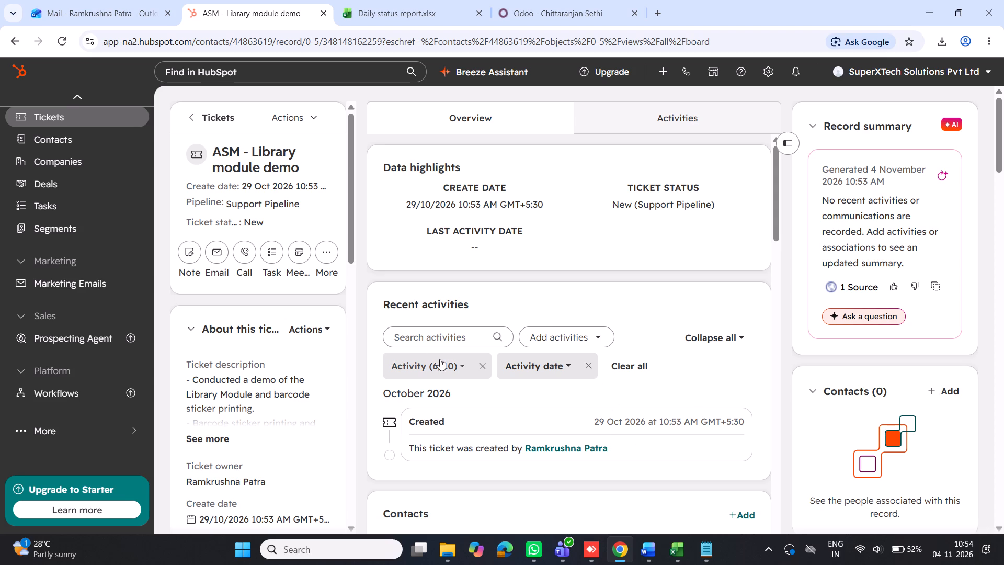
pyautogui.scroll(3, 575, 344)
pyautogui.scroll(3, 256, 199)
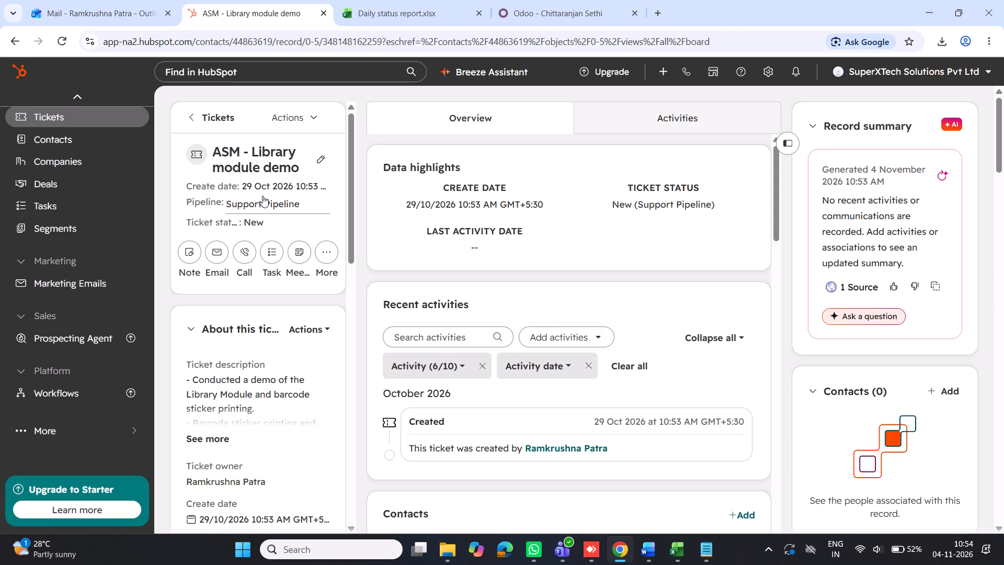
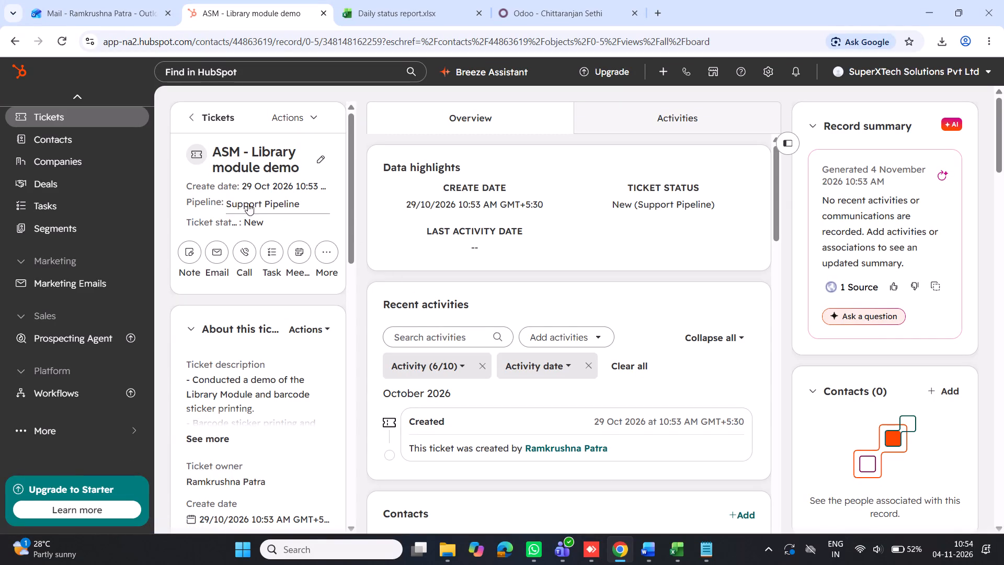
# Advance the ASM - Library module demo ticket's status to Assigned and from there to Delivered.
pyautogui.click(264, 221)
pyautogui.click(276, 322)
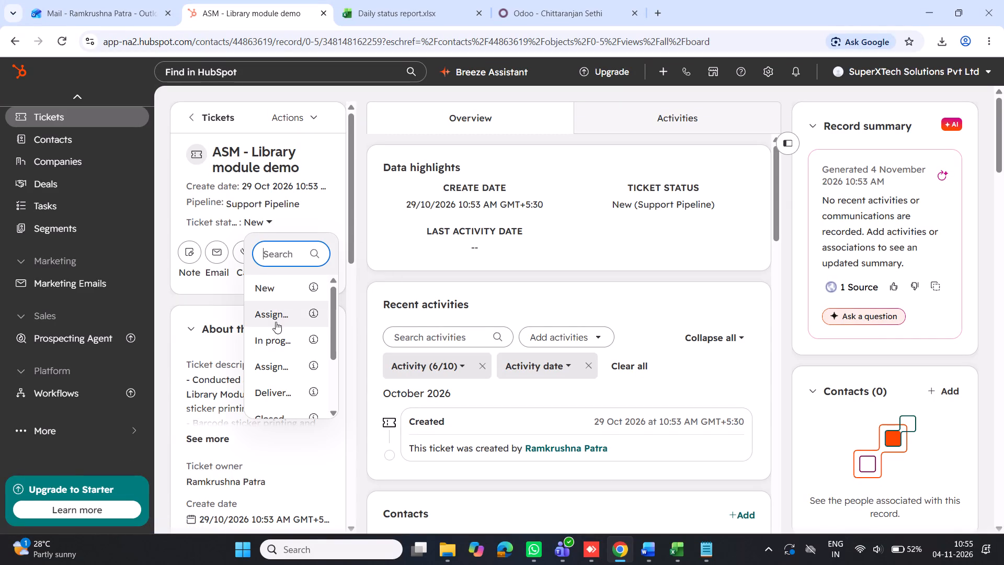
pyautogui.click(275, 217)
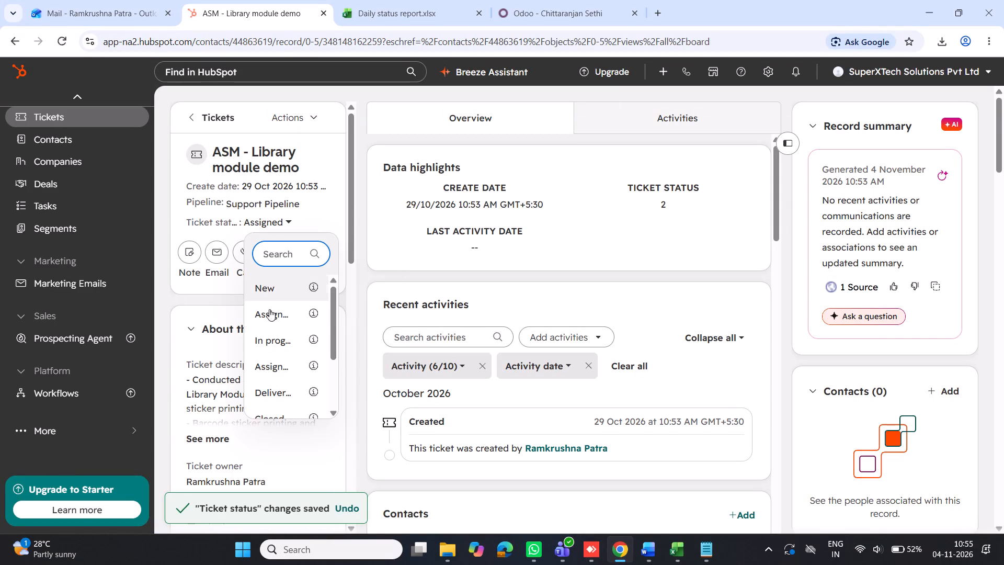
pyautogui.click(281, 393)
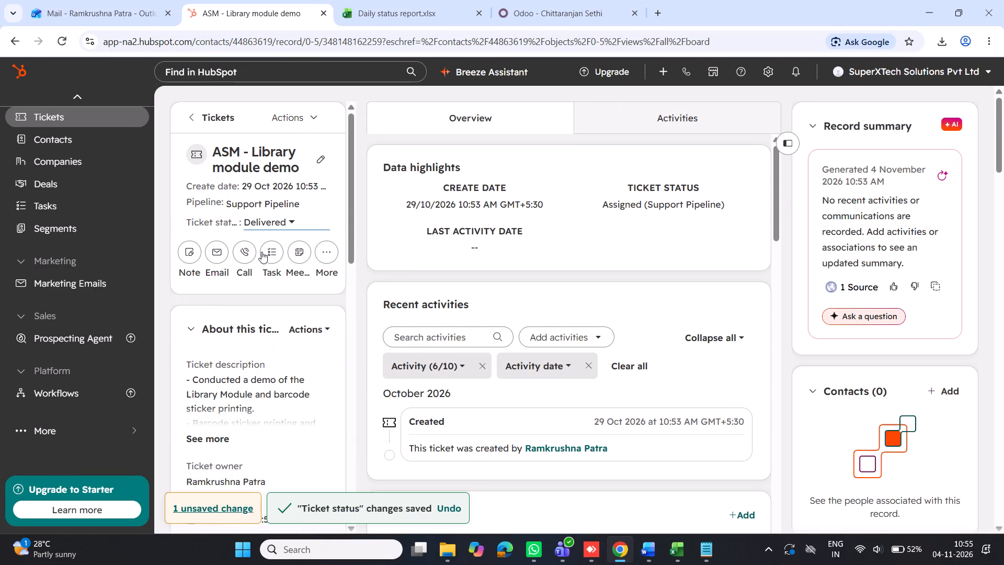
# Open the status choices of the ASM - Library module demo ticket for another status change.
pyautogui.click(267, 221)
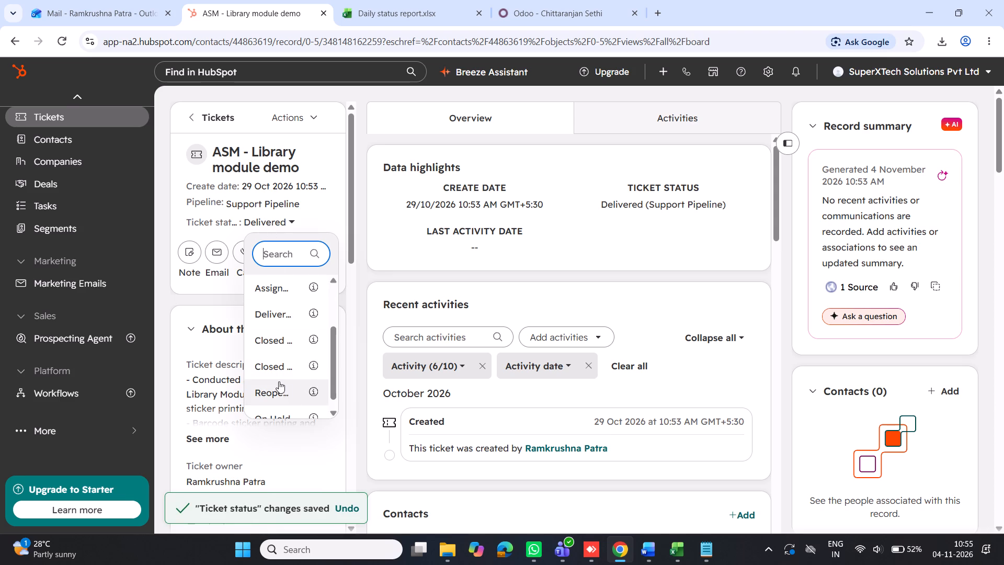
# Set the ASM - Library module demo ticket's status to Closed by Support.
pyautogui.click(276, 345)
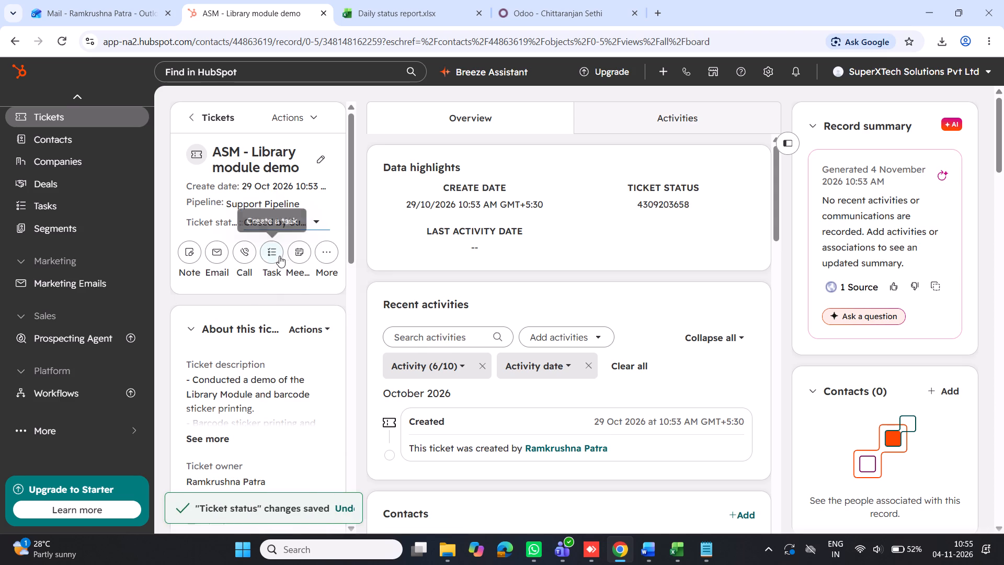
# Add a note reading "Done" to the ASM - Library module demo ticket.
pyautogui.click(193, 255)
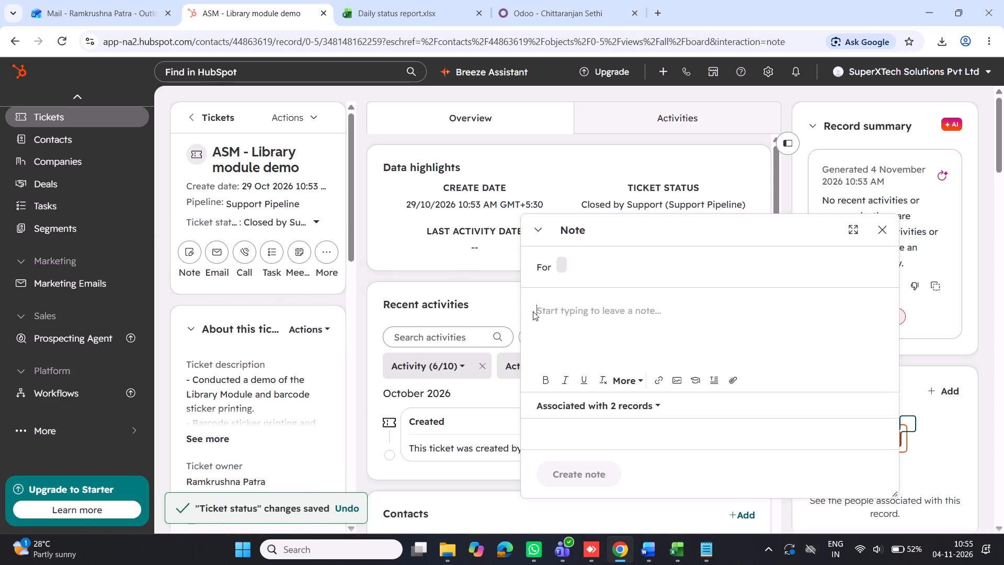
pyautogui.click(545, 315)
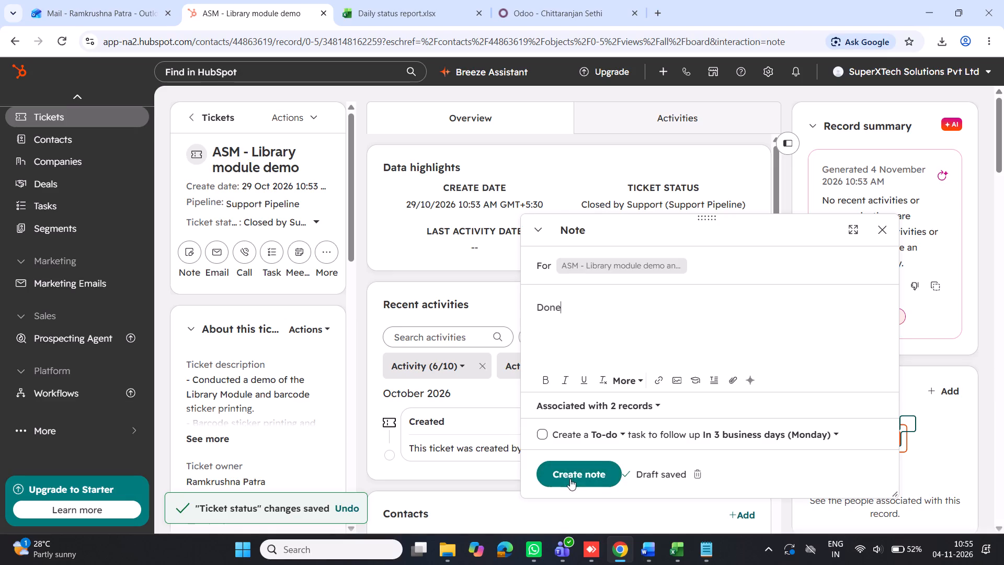
pyautogui.click(571, 480)
# Return from the ticket record to the board of all tickets.
pyautogui.click(67, 119)
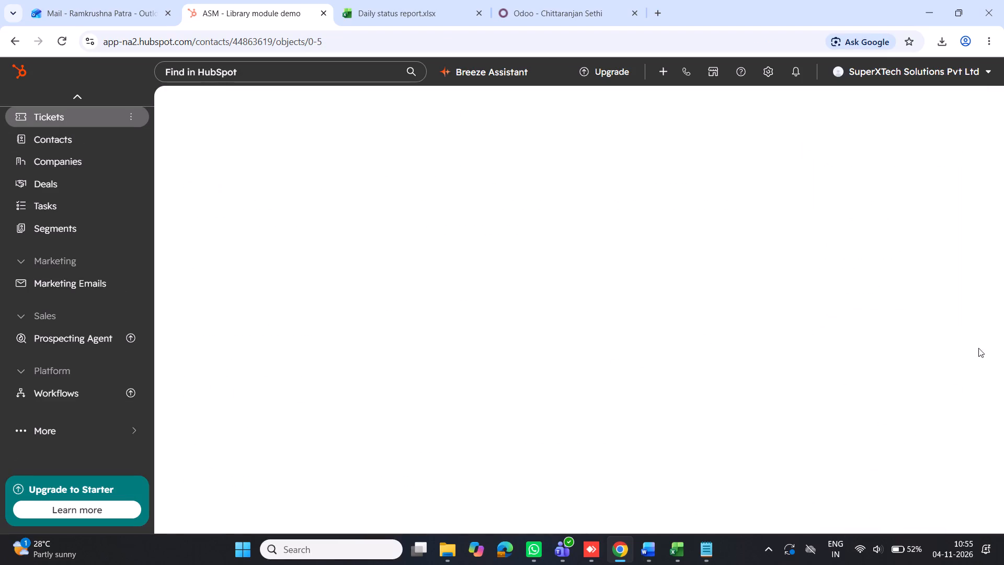
# Check the dates of October 2026 in the Windows calendar, then close it.
pyautogui.click(954, 556)
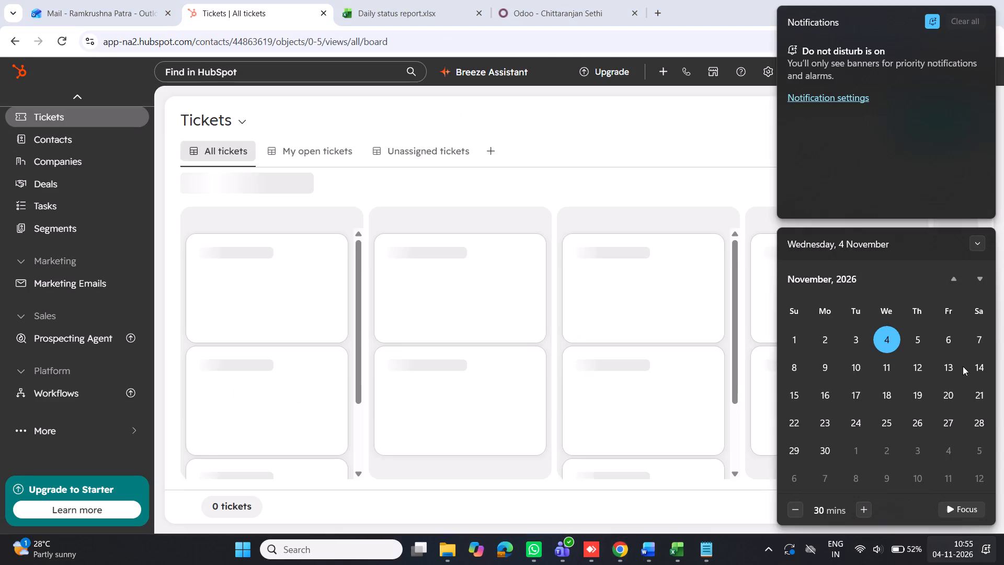
pyautogui.click(953, 279)
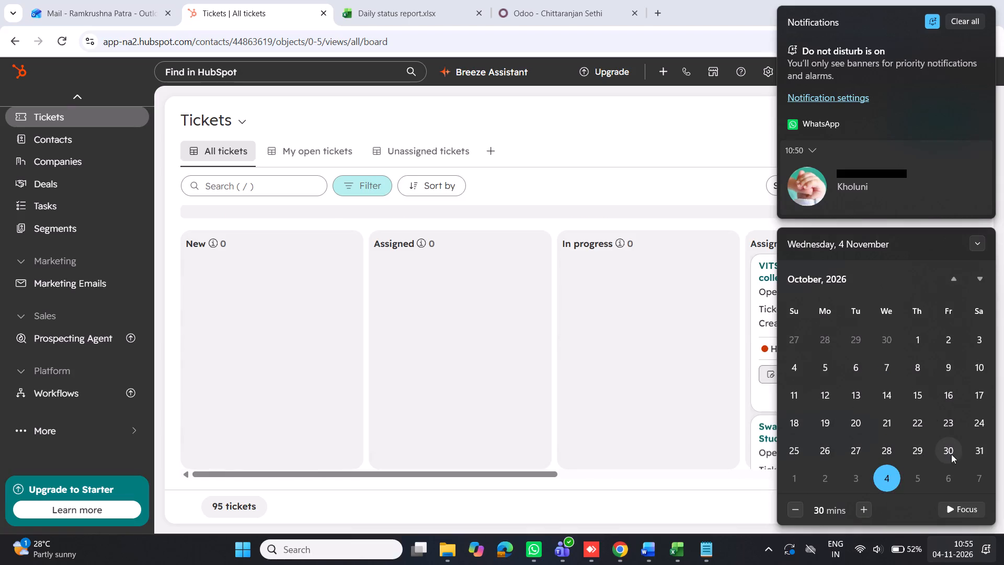
pyautogui.click(703, 126)
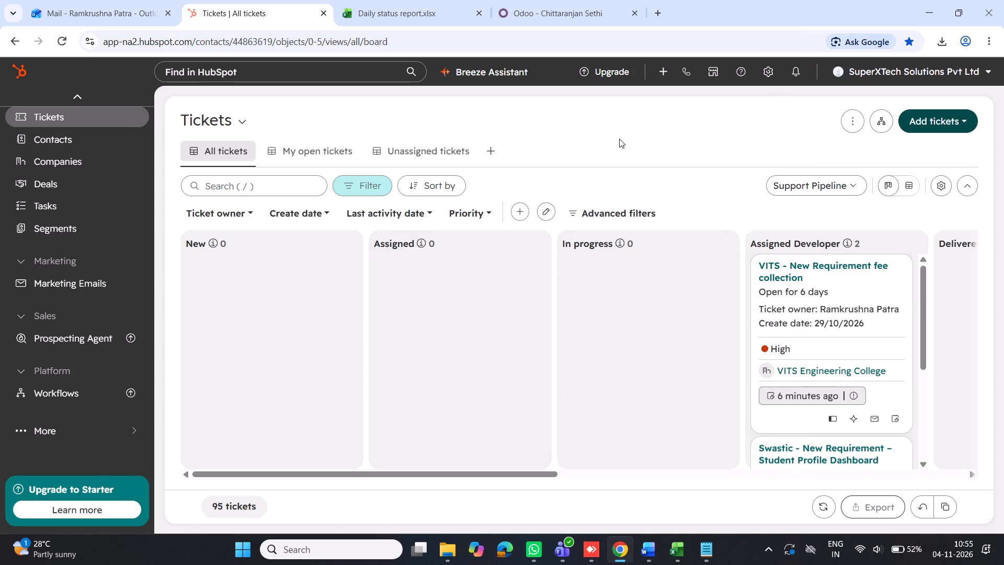
# Review the ticket board's columns from Assigned Developer to Closed by Support, including the VITS and Swastic tickets.
pyautogui.moveTo(527, 474); pyautogui.dragTo(667, 477)
pyautogui.scroll(-1, 473, 351)
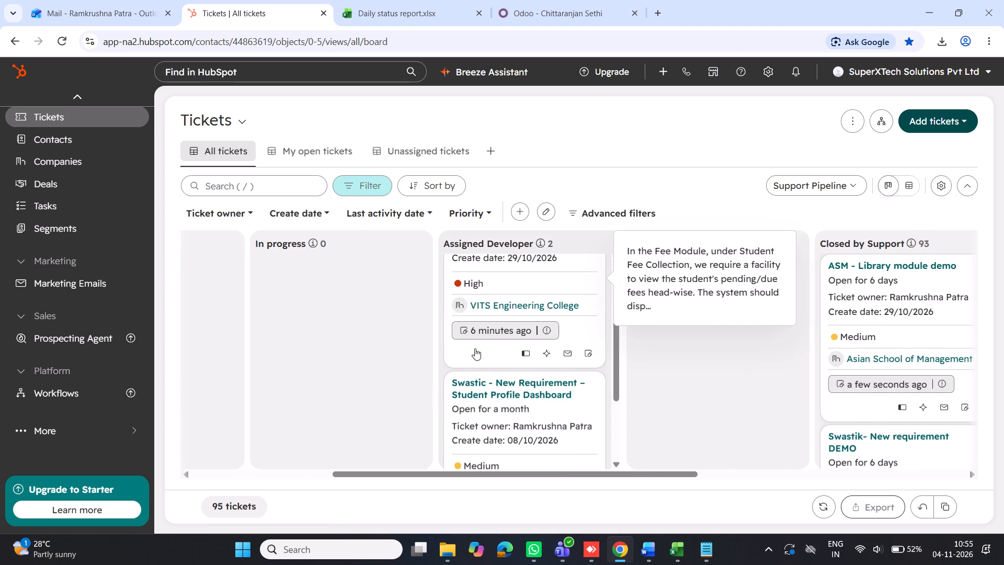
pyautogui.scroll(4, 475, 348)
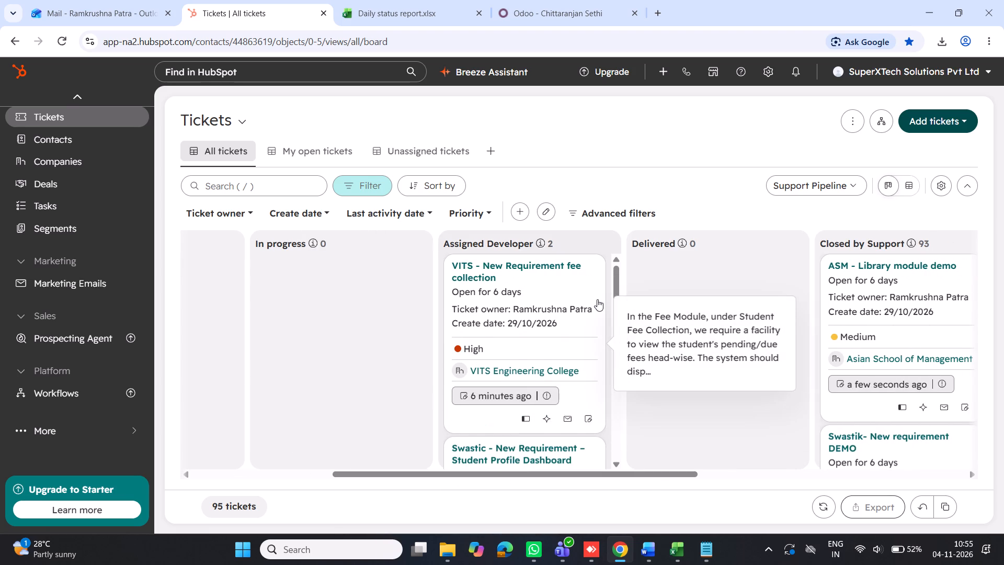
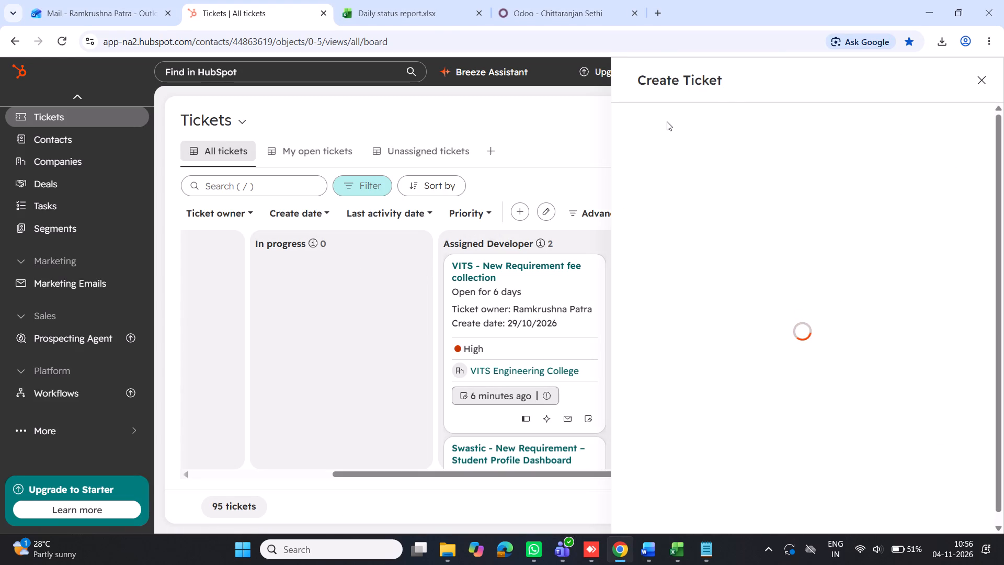
# Enter "Swastik - ERP Support" as the ticket name of the new ticket.
pyautogui.click(666, 146)
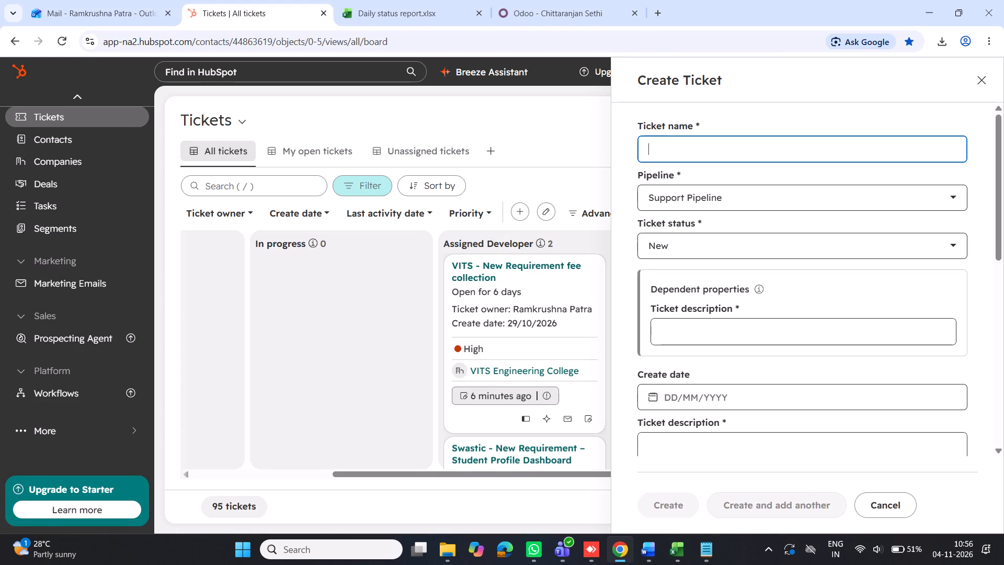
pyautogui.press('s')
pyautogui.write('wa')
pyautogui.write('stik')
pyautogui.press('space')
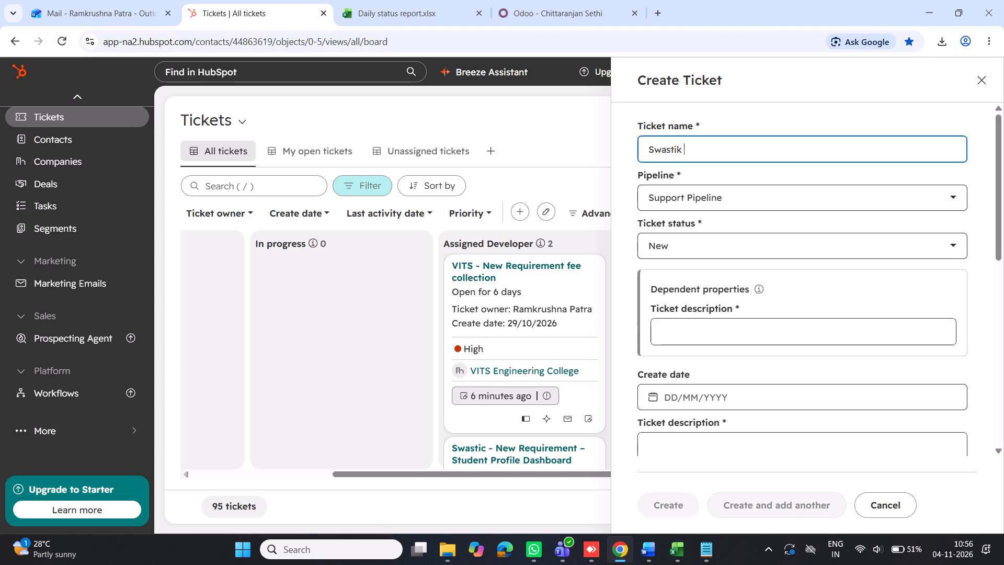
pyautogui.write('ERP')
pyautogui.press('space')
pyautogui.write('SU')
pyautogui.press('BackSpace')
pyautogui.press('u')
pyautogui.write('pp')
pyautogui.write('ort')
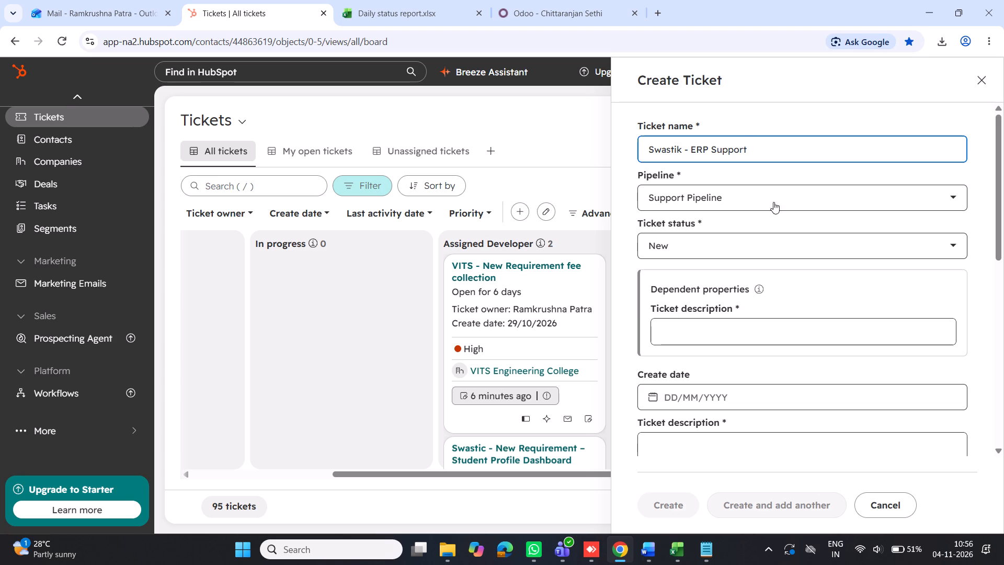
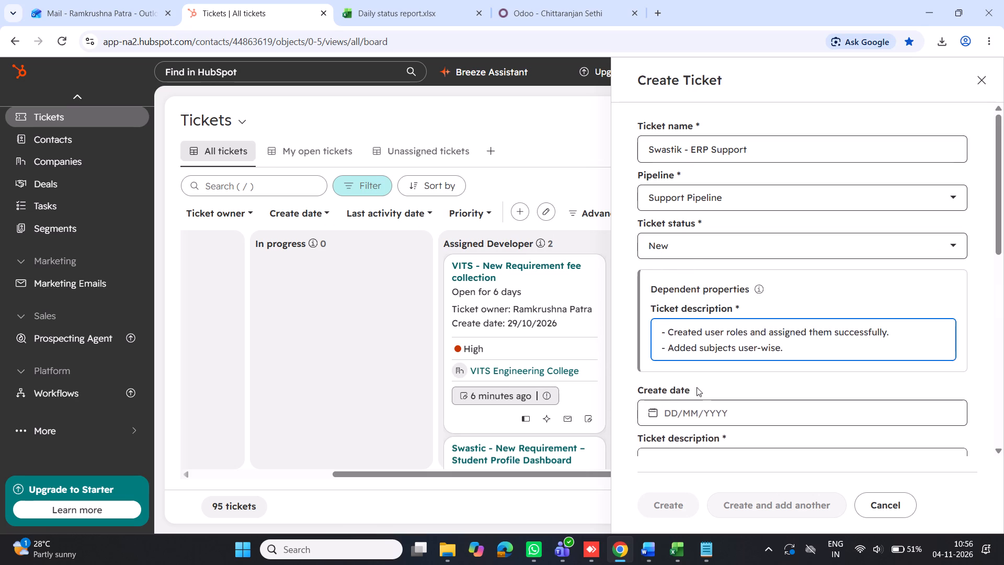
# Set the new ticket's create date to 02/11/2026.
pyautogui.scroll(-1, 697, 387)
pyautogui.click(701, 346)
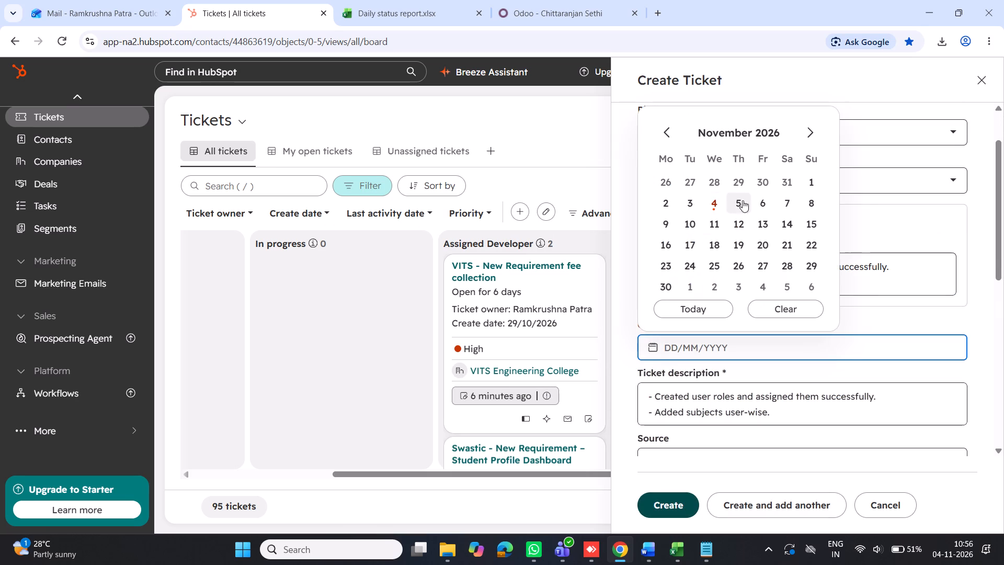
pyautogui.click(665, 201)
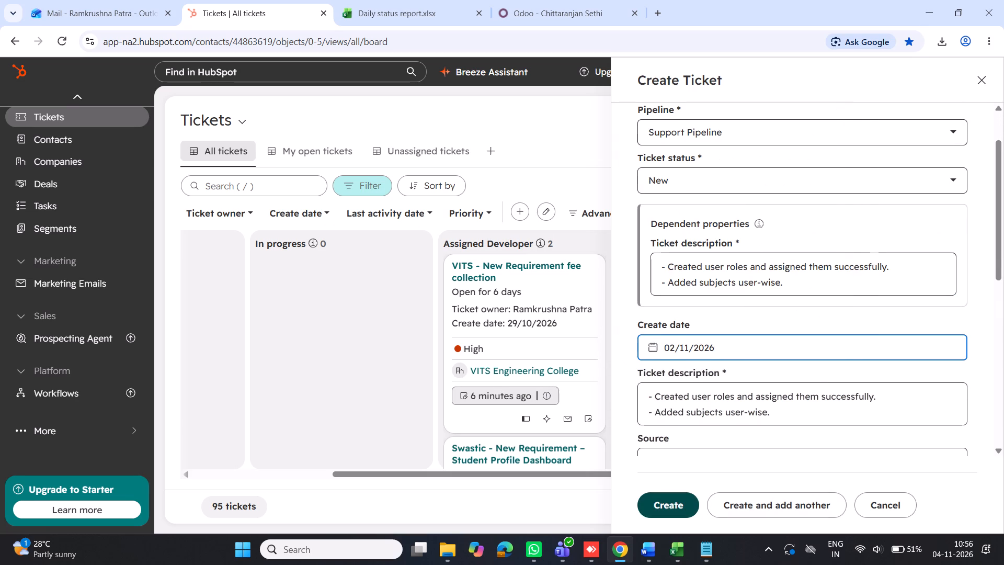
# Set the new ticket's source to Phone and its priority to High.
pyautogui.scroll(-3, 711, 345)
pyautogui.click(674, 256)
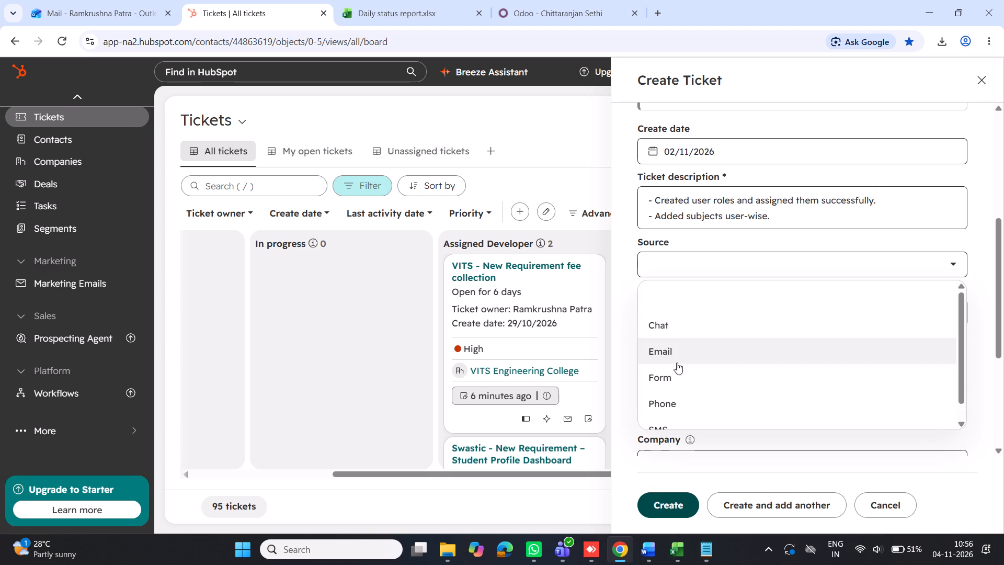
pyautogui.click(680, 385)
pyautogui.click(674, 266)
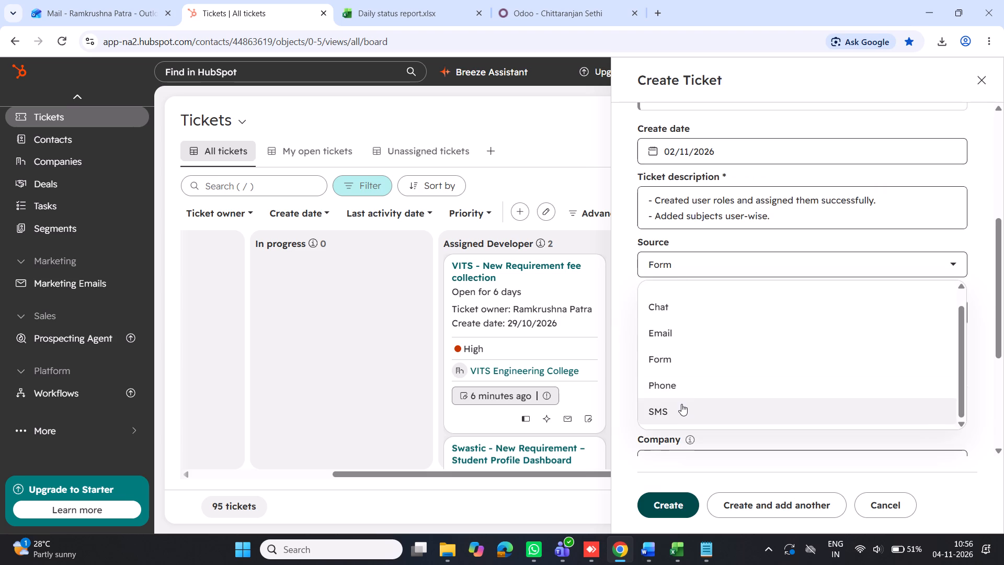
pyautogui.click(676, 386)
pyautogui.click(680, 313)
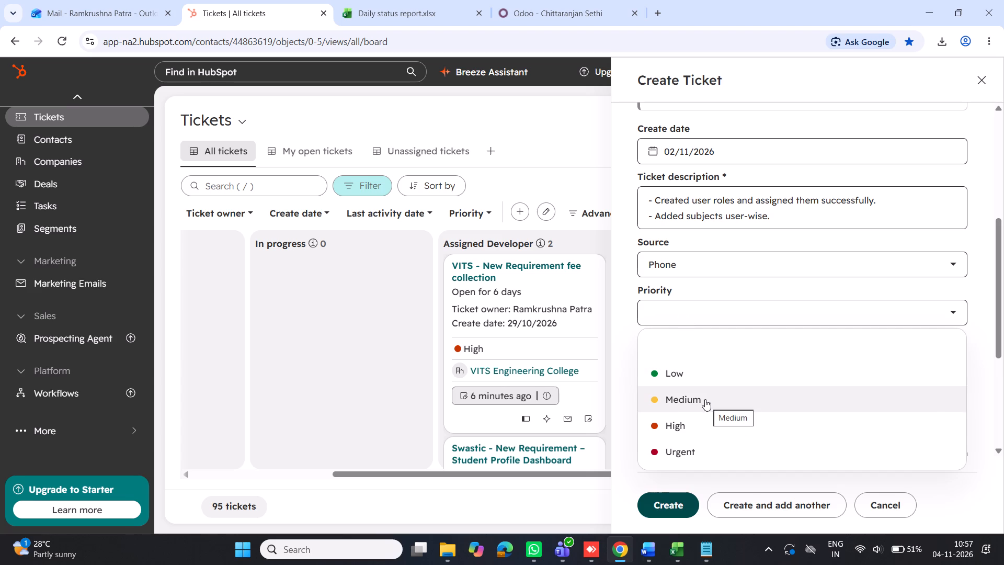
pyautogui.click(686, 424)
# Search the companies for "swastik", associate the ticket with Swostik Residential College, and create the ticket.
pyautogui.scroll(-2, 728, 361)
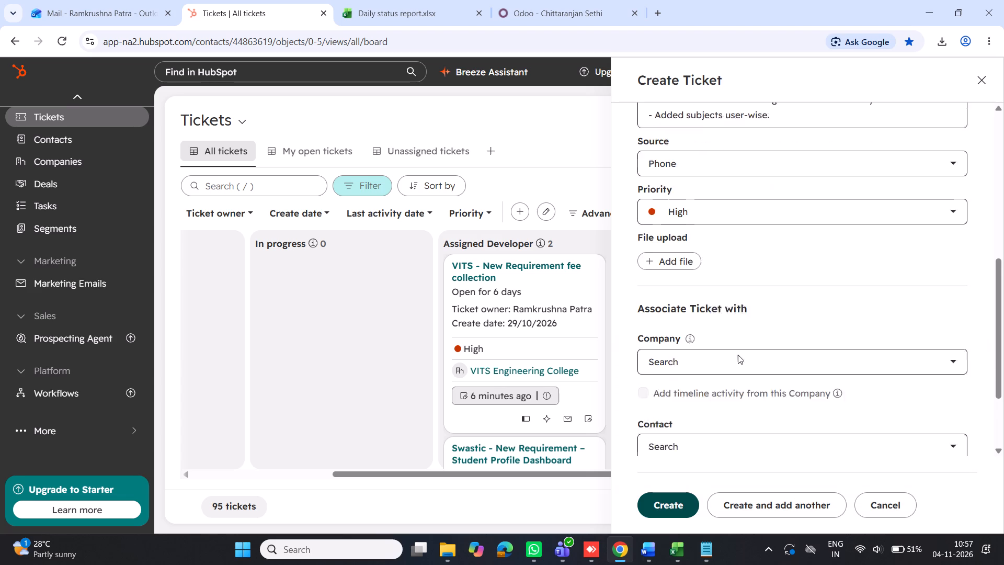
pyautogui.click(698, 334)
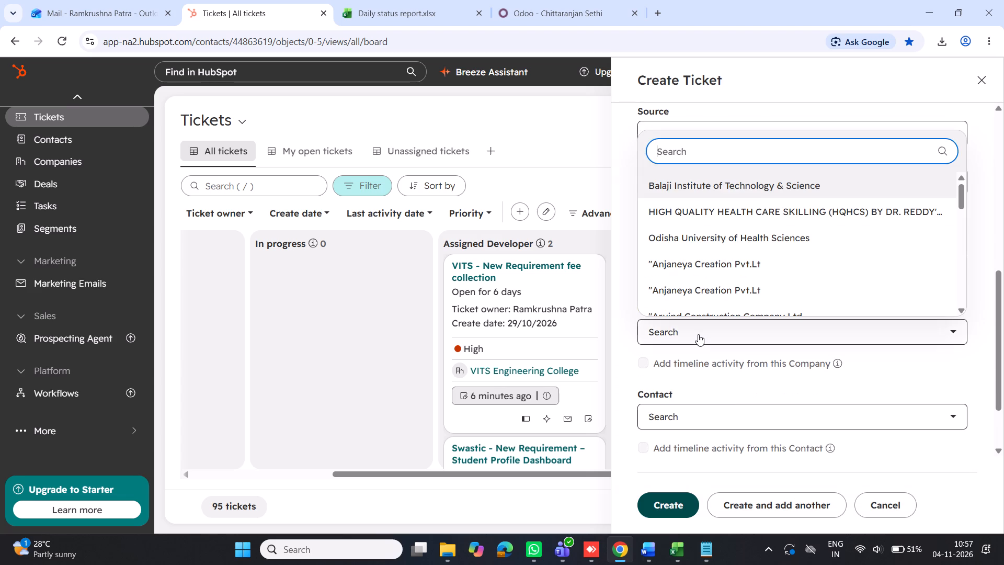
pyautogui.press('s')
pyautogui.write('wastik')
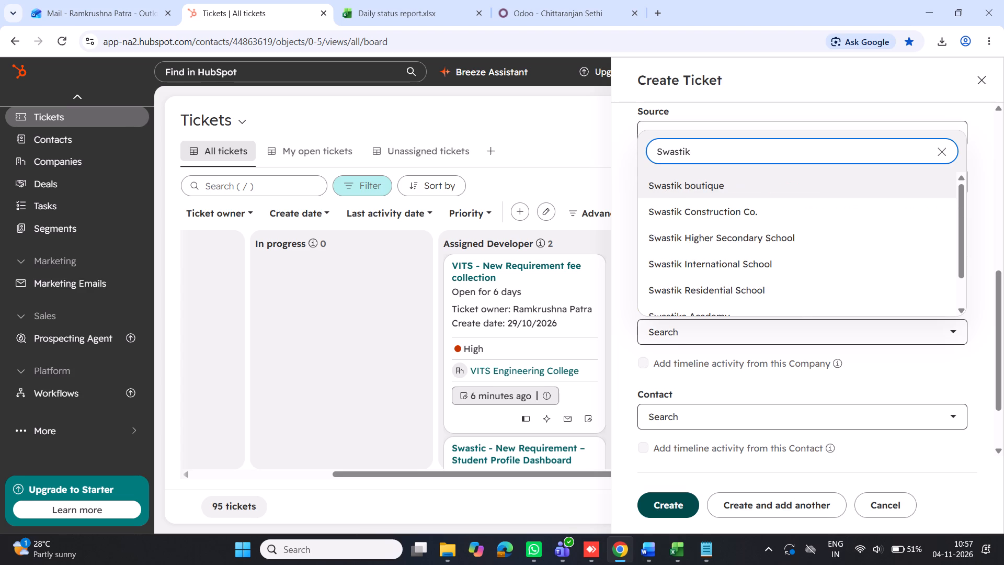
pyautogui.scroll(-1, 755, 293)
pyautogui.click(751, 303)
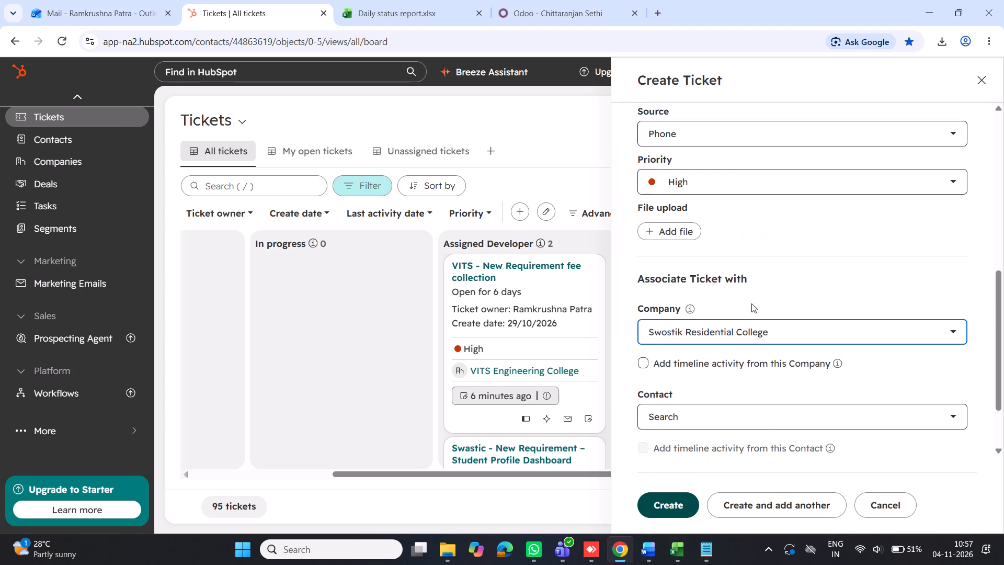
pyautogui.scroll(-2, 695, 377)
pyautogui.click(684, 500)
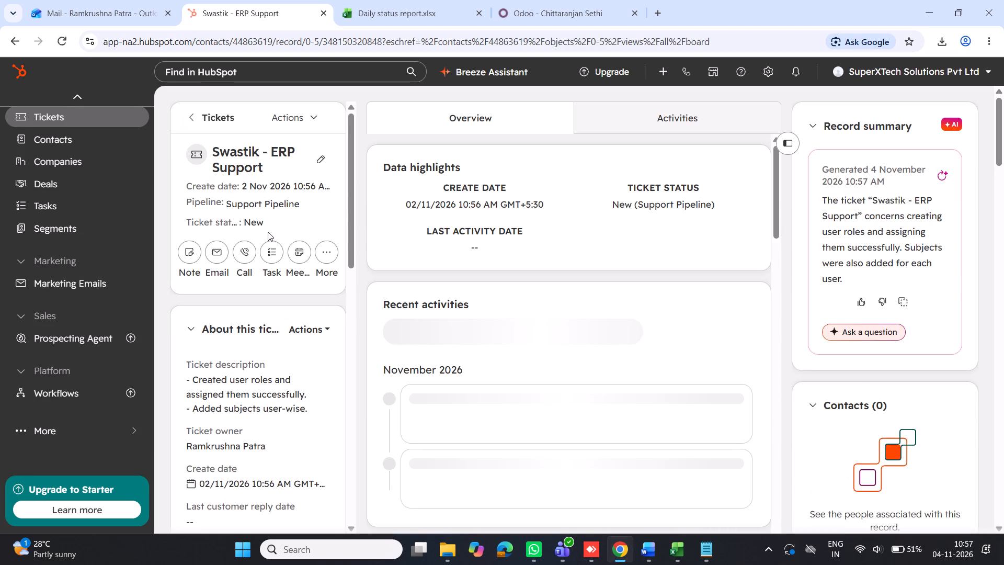
# Progress the Swastik - ERP Support ticket's status to Assigned and on to Delivered.
pyautogui.click(262, 221)
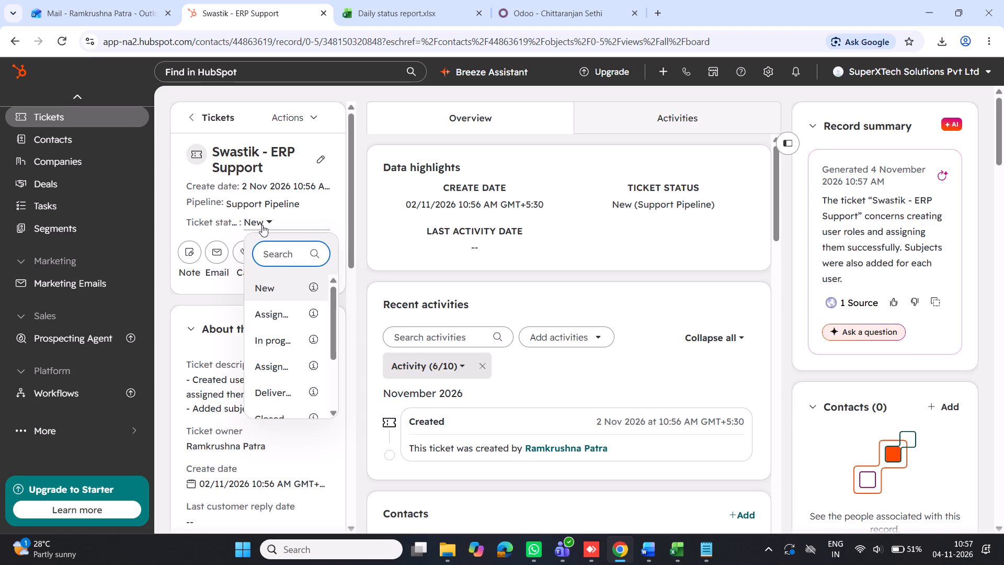
pyautogui.click(273, 314)
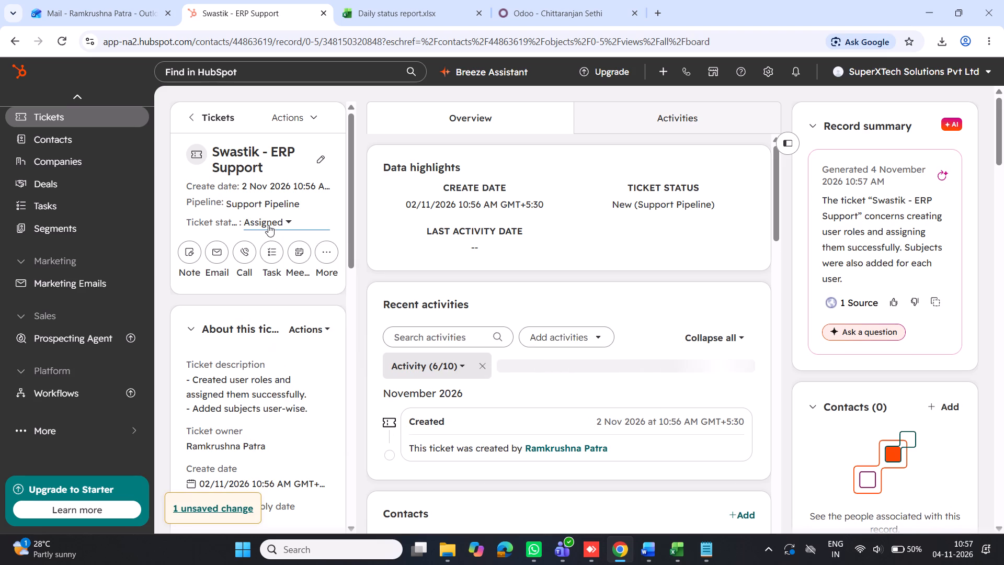
pyautogui.click(270, 224)
pyautogui.click(275, 394)
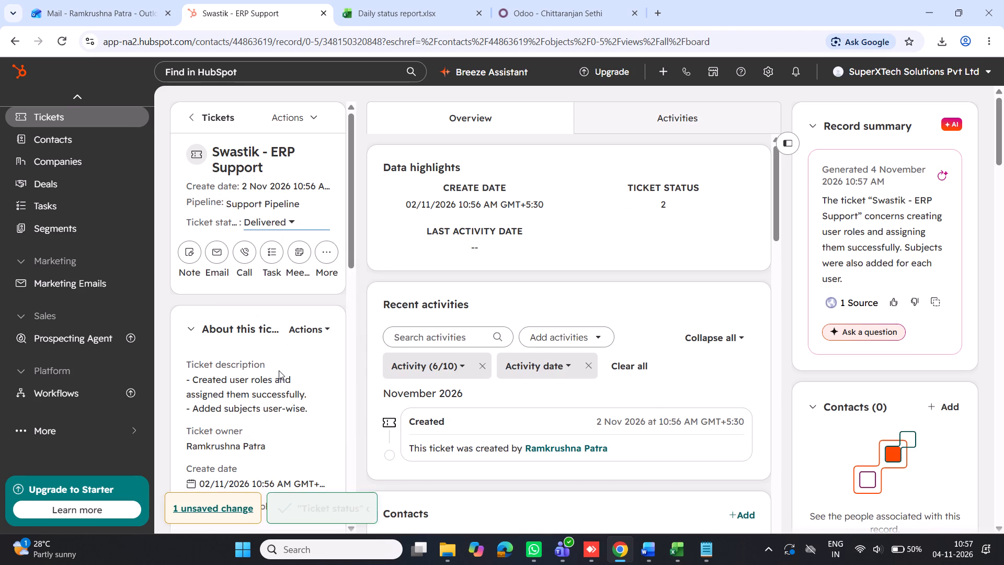
# Add a note reading "Done" to the Swastik - ERP Support ticket.
pyautogui.click(189, 252)
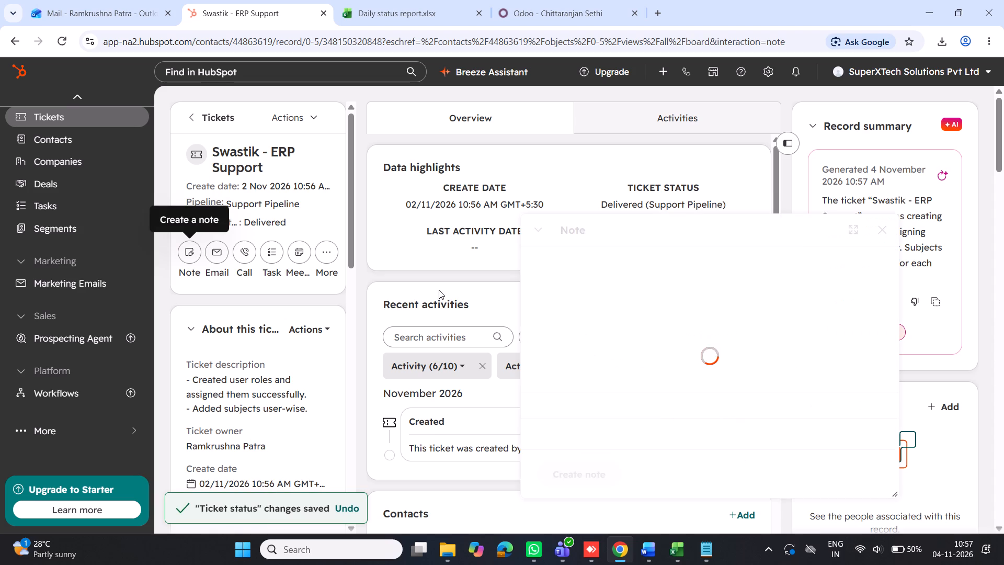
pyautogui.click(579, 302)
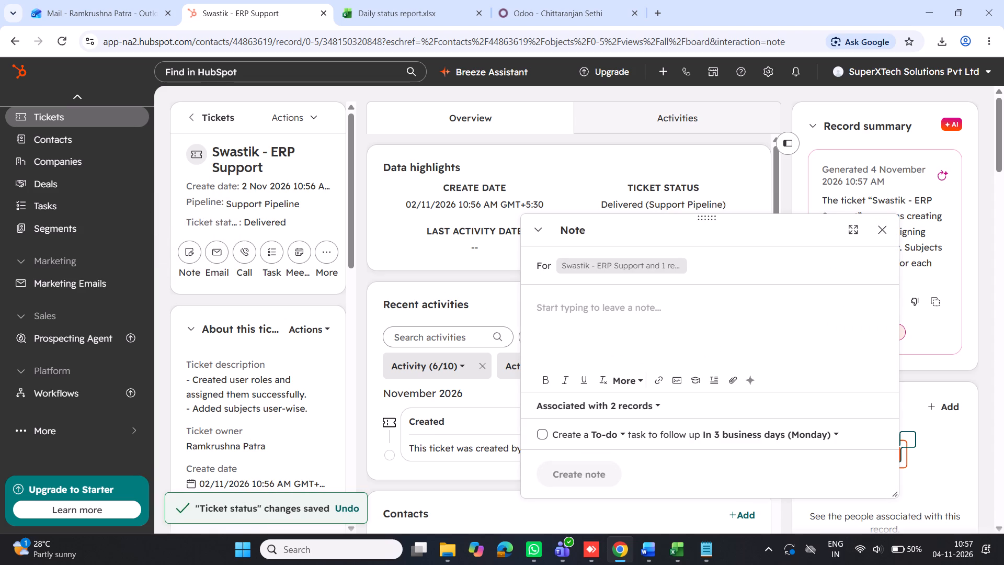
pyautogui.click(579, 307)
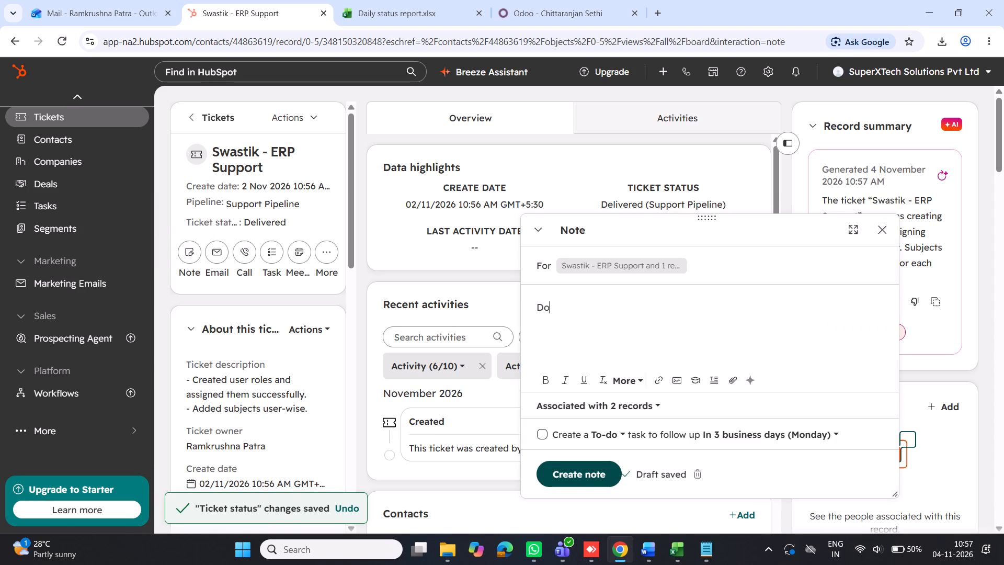
pyautogui.click(586, 471)
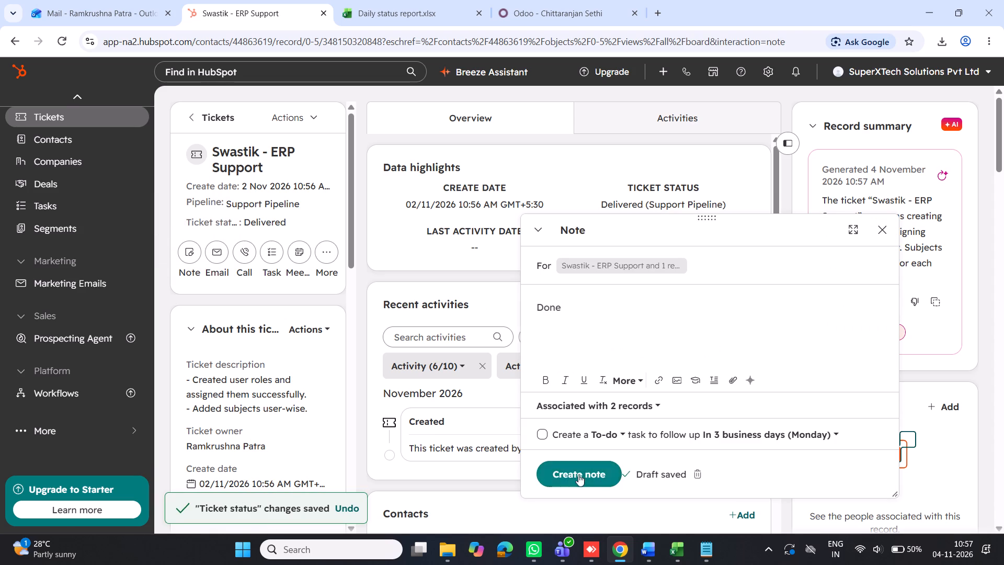
# Set the Swastik - ERP Support ticket's status to Closed by Support, leaving no open note draft.
pyautogui.click(191, 252)
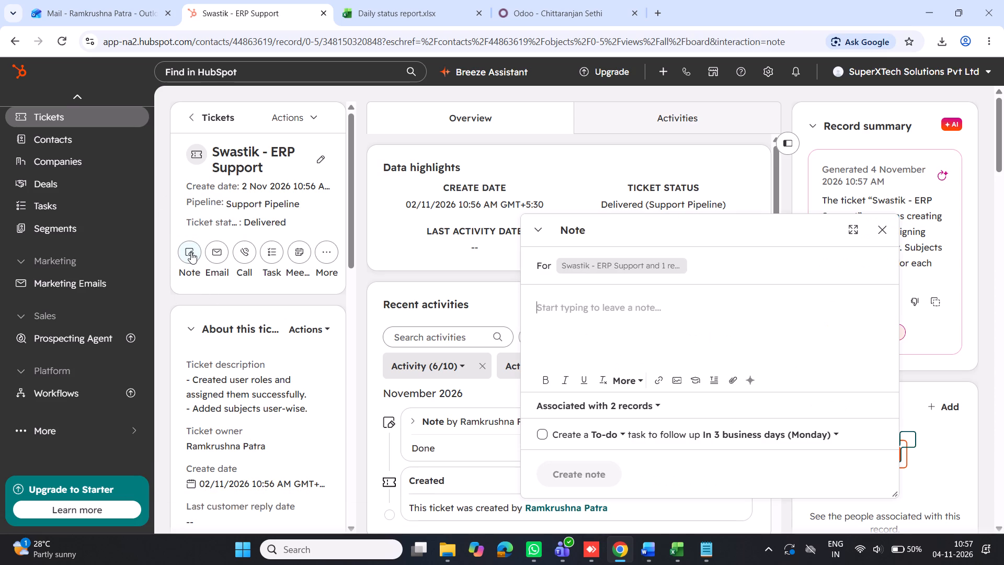
pyautogui.click(278, 220)
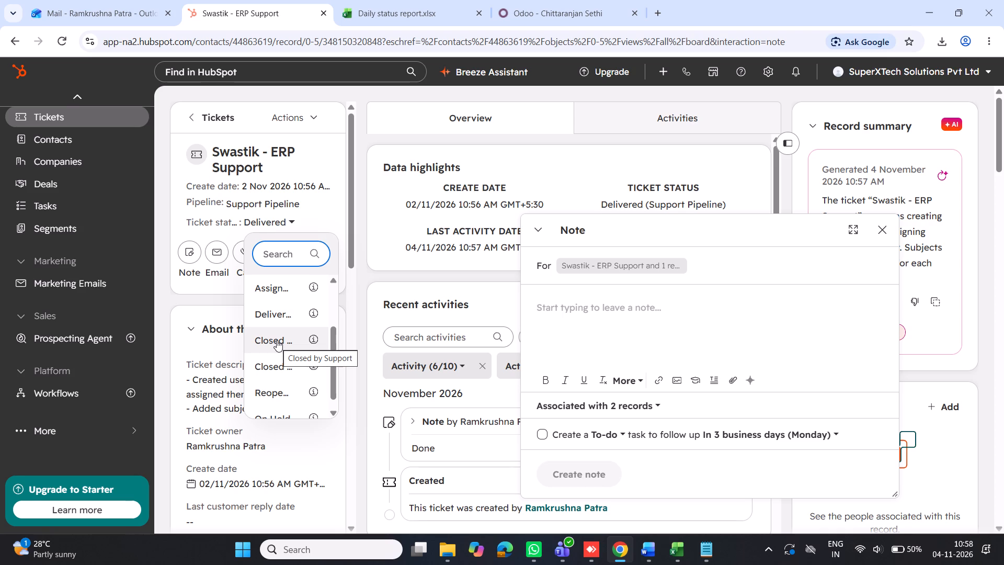
pyautogui.click(277, 340)
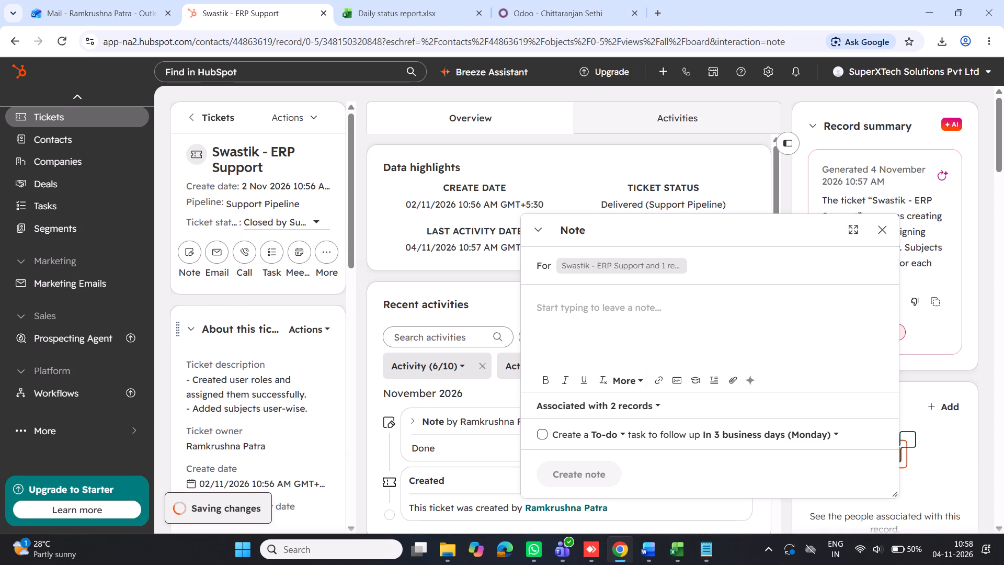
pyautogui.click(884, 228)
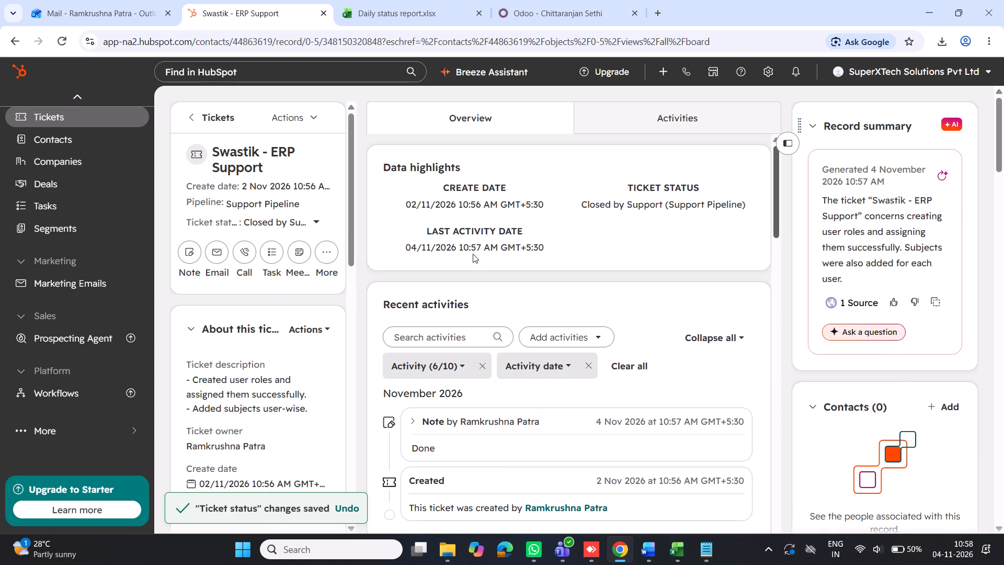
# Return to the all-tickets board and look over the Support Pipeline's status columns.
pyautogui.click(50, 117)
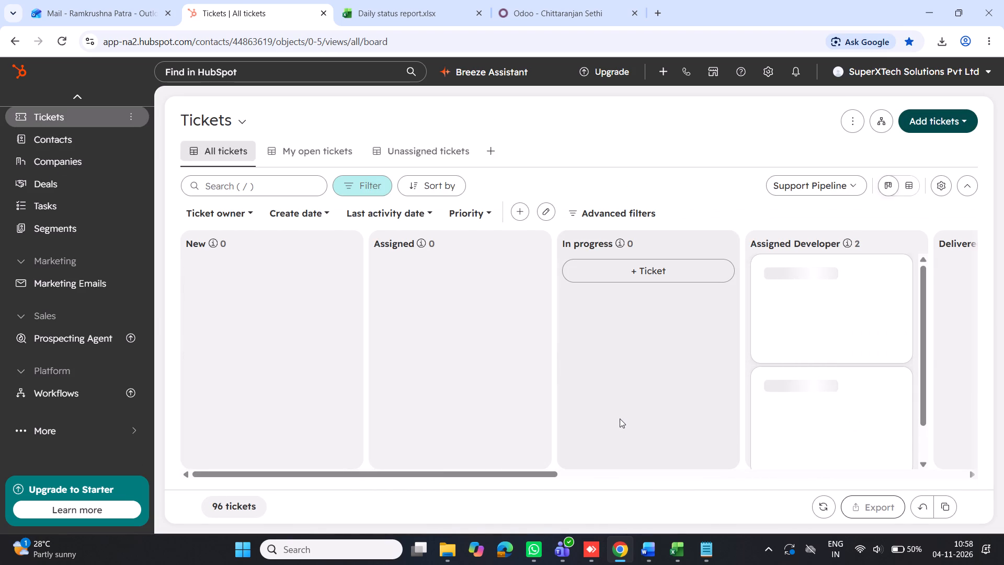
pyautogui.moveTo(430, 472); pyautogui.dragTo(619, 478)
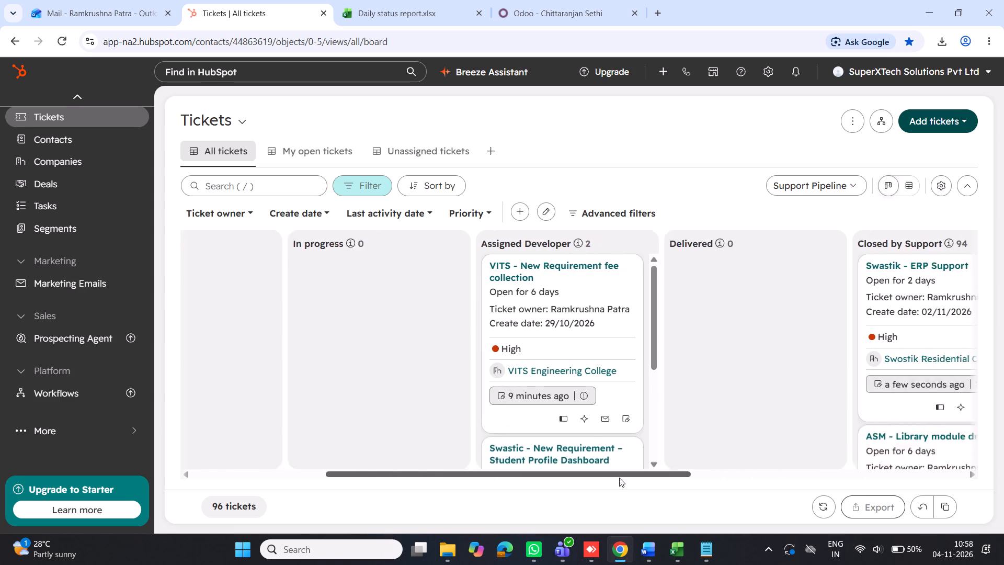
pyautogui.moveTo(619, 478); pyautogui.dragTo(312, 473)
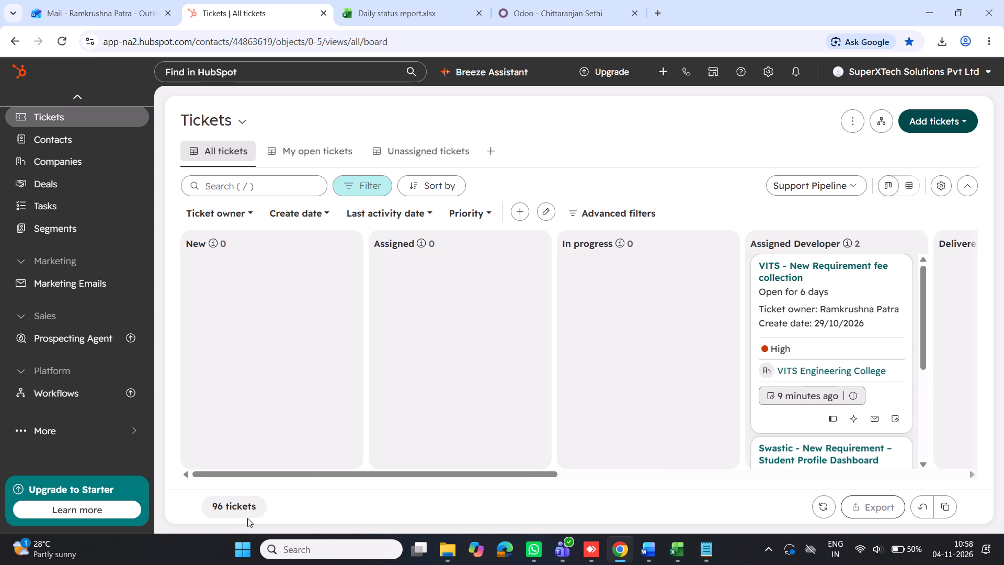
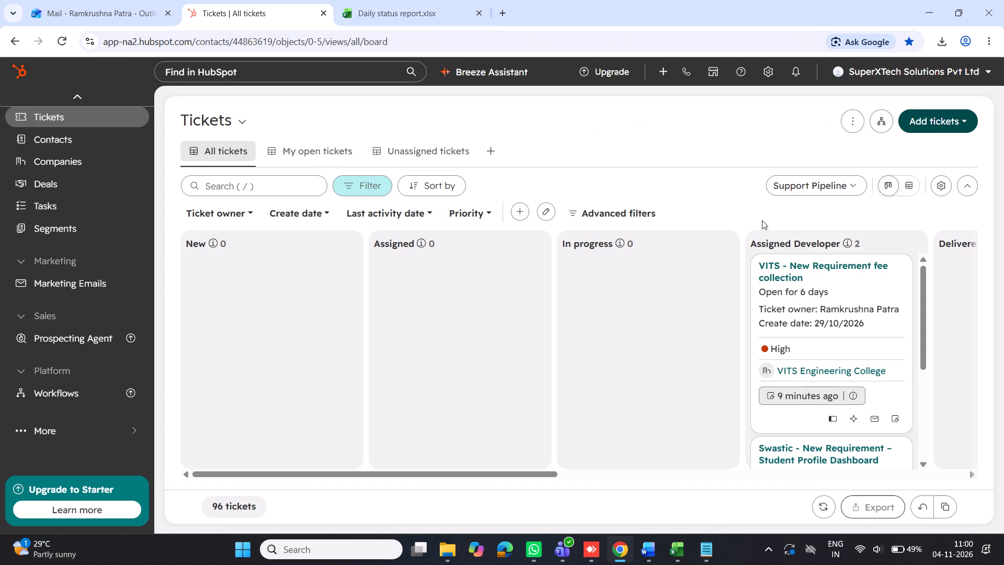
pyautogui.moveTo(453, 475); pyautogui.dragTo(667, 482)
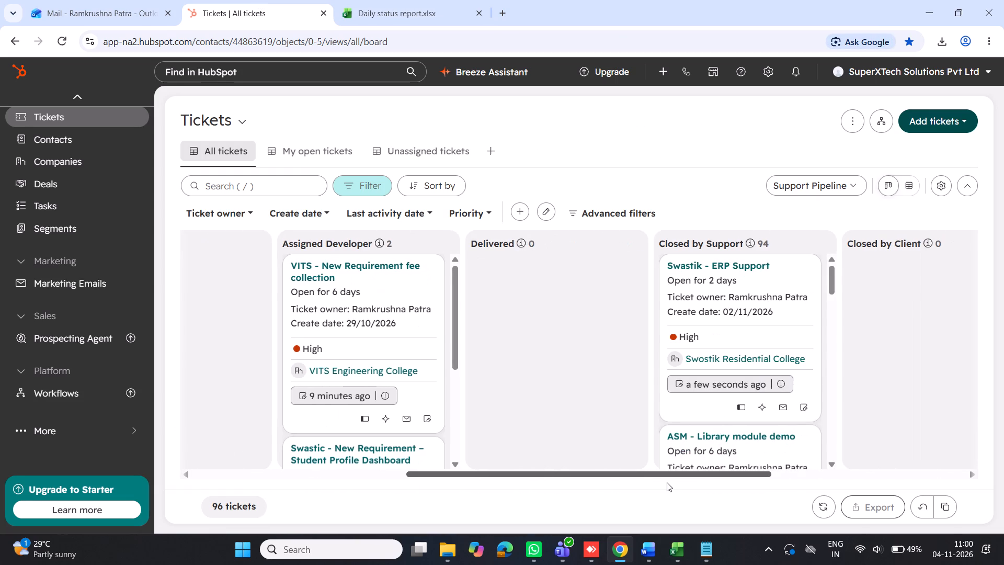
pyautogui.moveTo(667, 482); pyautogui.dragTo(666, 482)
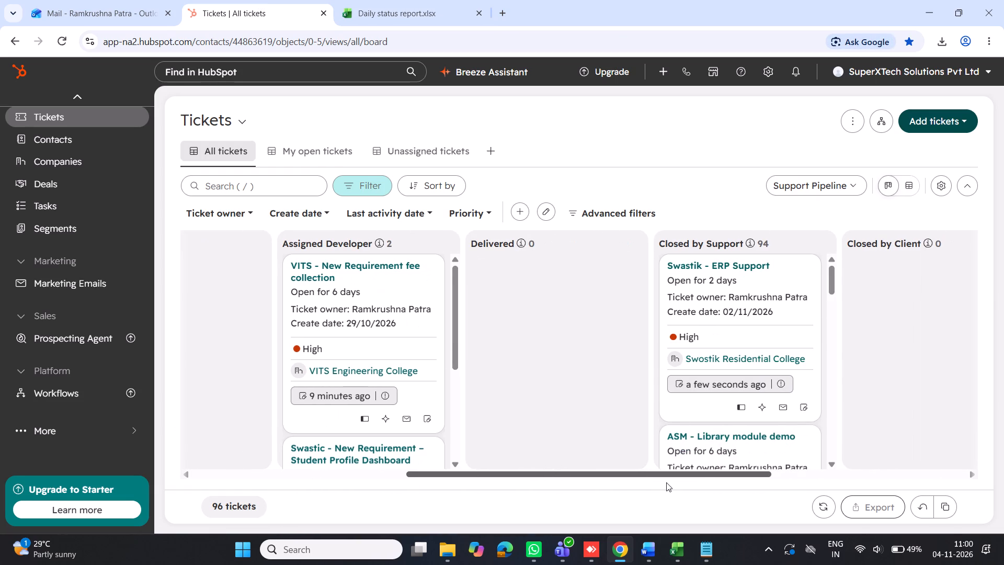
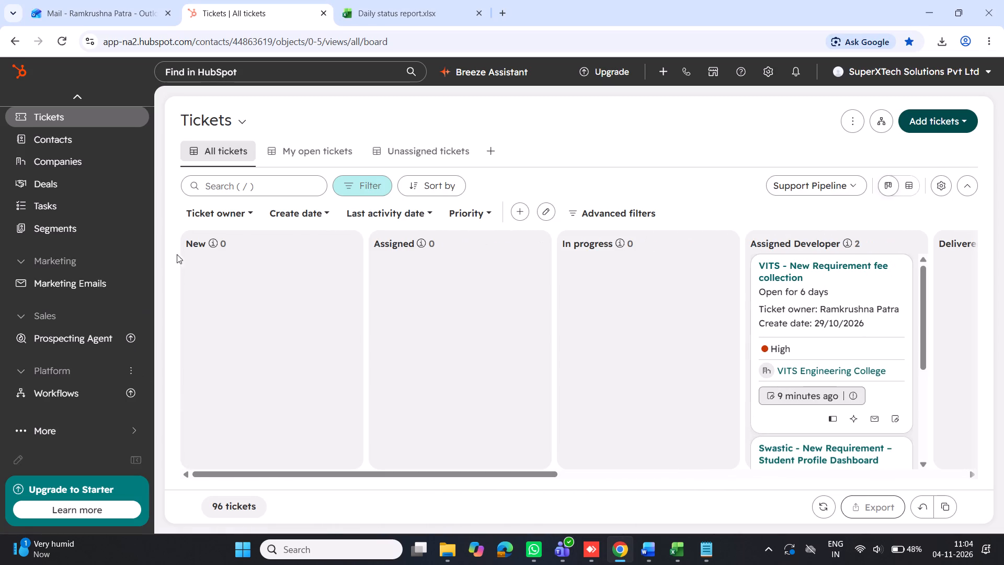
# Start a new ticket in the Support Pipeline and begin its ticket name with "ASM".
pyautogui.click(944, 125)
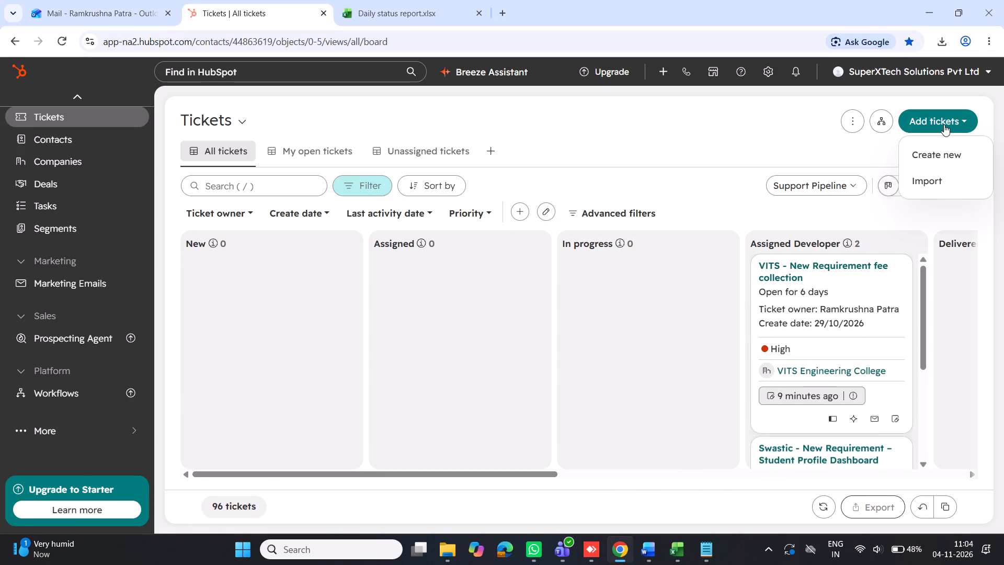
pyautogui.click(941, 156)
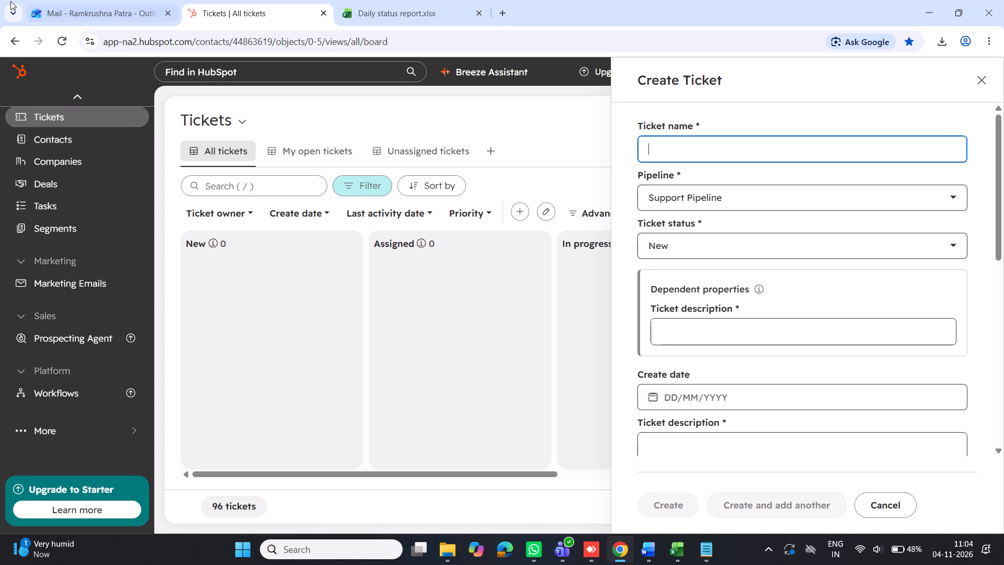
pyautogui.press('a')
pyautogui.write('SM')
pyautogui.press('space')
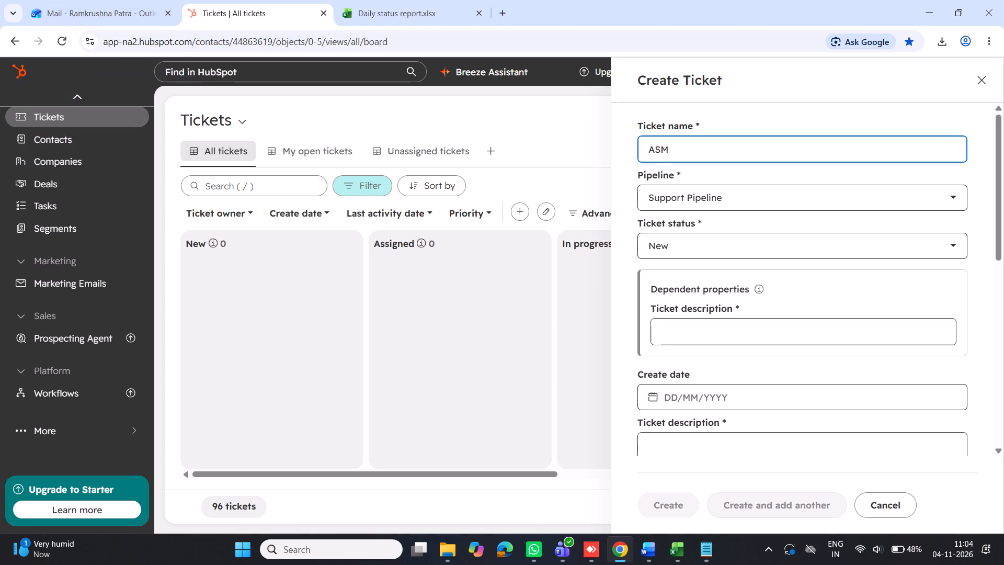
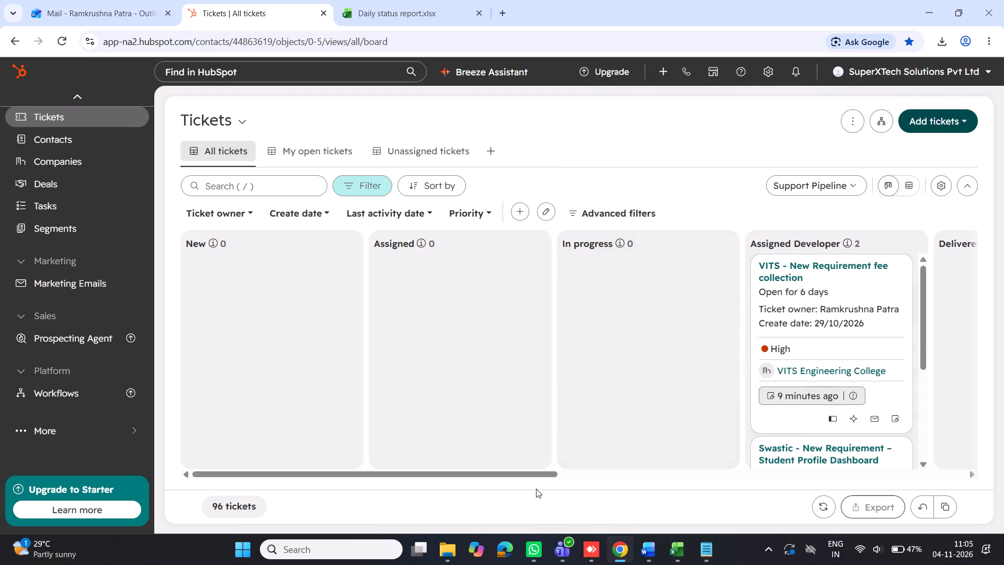
# Check the Closed by Support column on the Support Pipeline board and start creating a new ticket.
pyautogui.moveTo(408, 472); pyautogui.dragTo(711, 447)
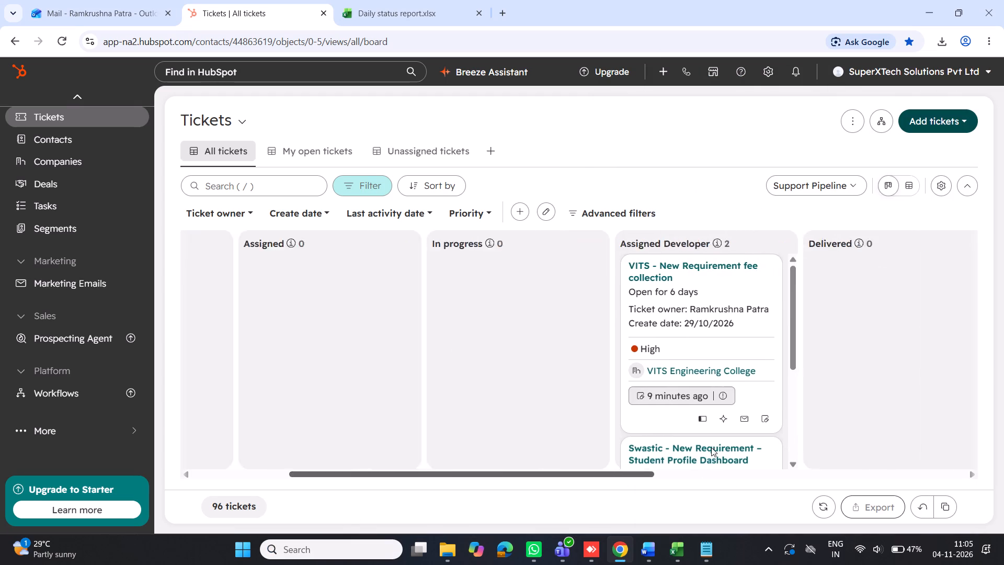
pyautogui.moveTo(711, 447); pyautogui.dragTo(699, 451)
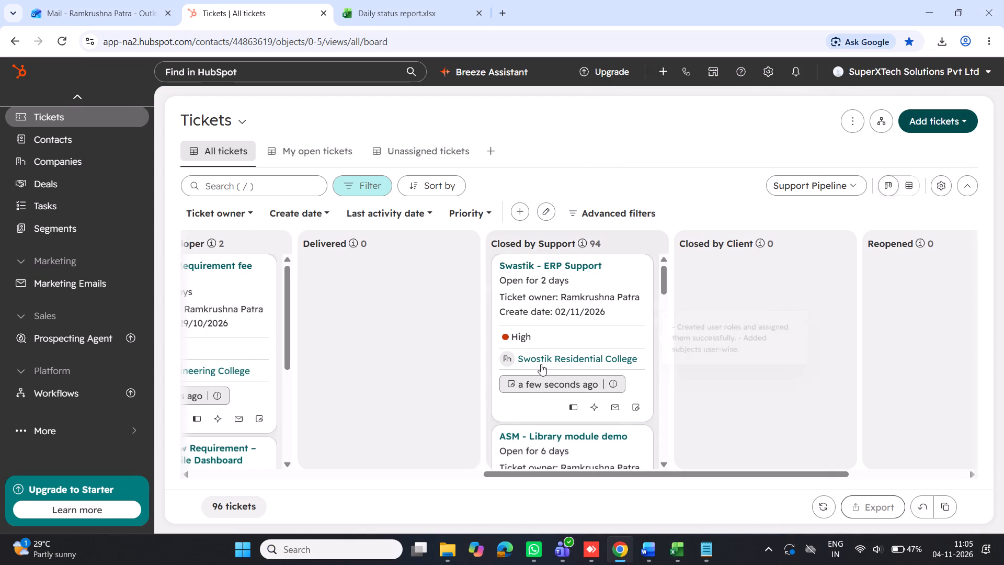
pyautogui.scroll(-1, 541, 364)
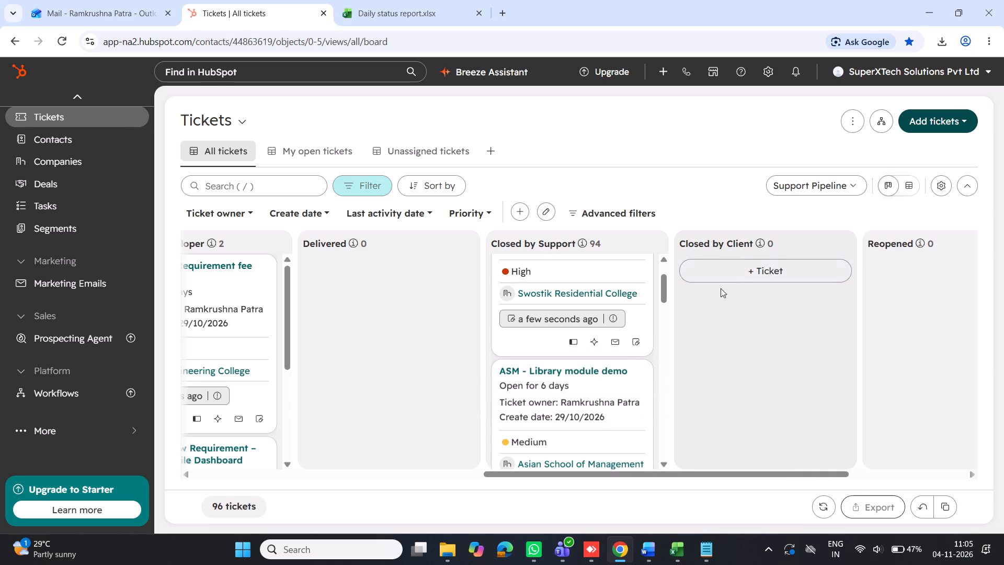
pyautogui.moveTo(588, 474); pyautogui.dragTo(307, 474)
pyautogui.click(927, 121)
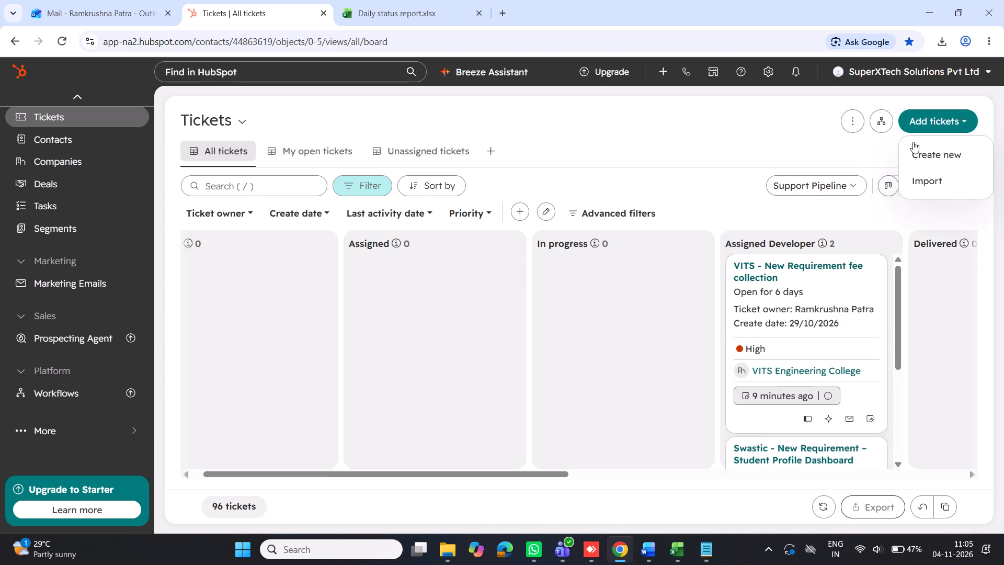
pyautogui.click(926, 158)
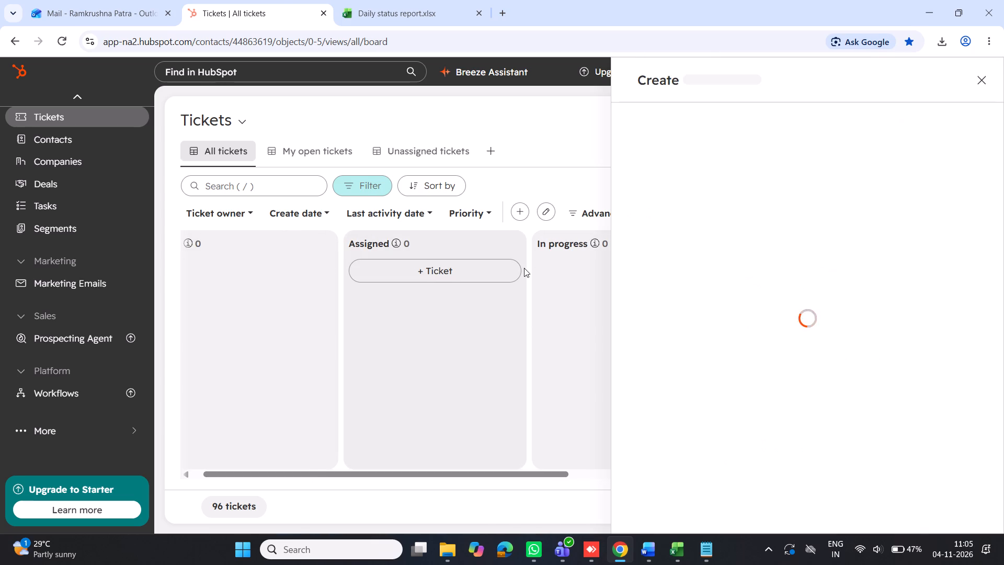
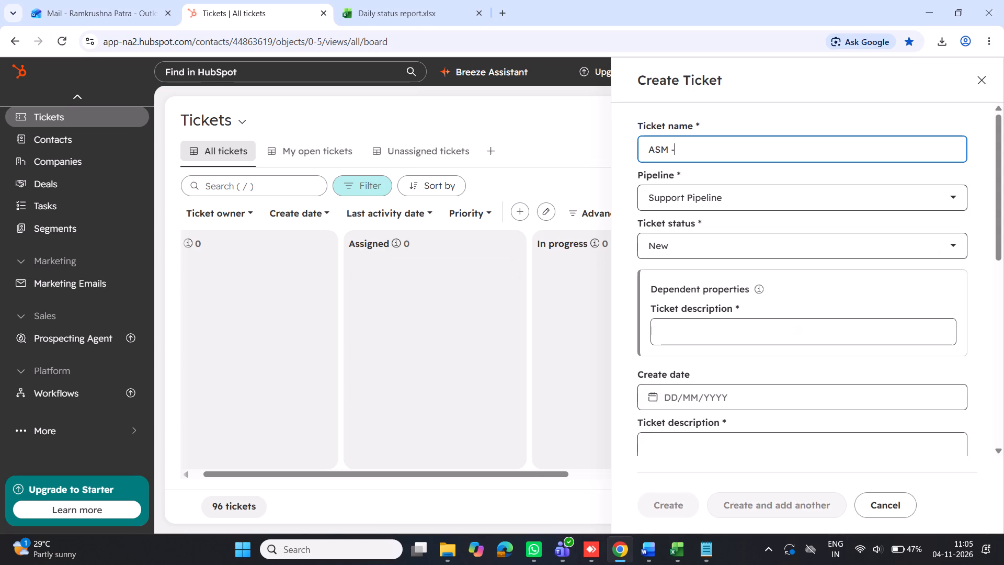
# Enter a name for the new support ticket, starting with "ASM - ".
pyautogui.press('space')
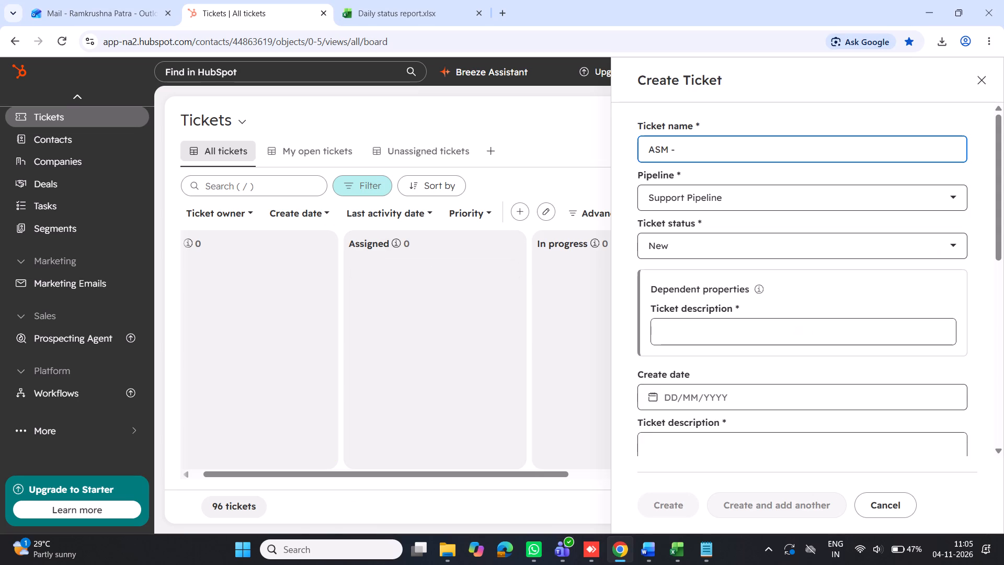
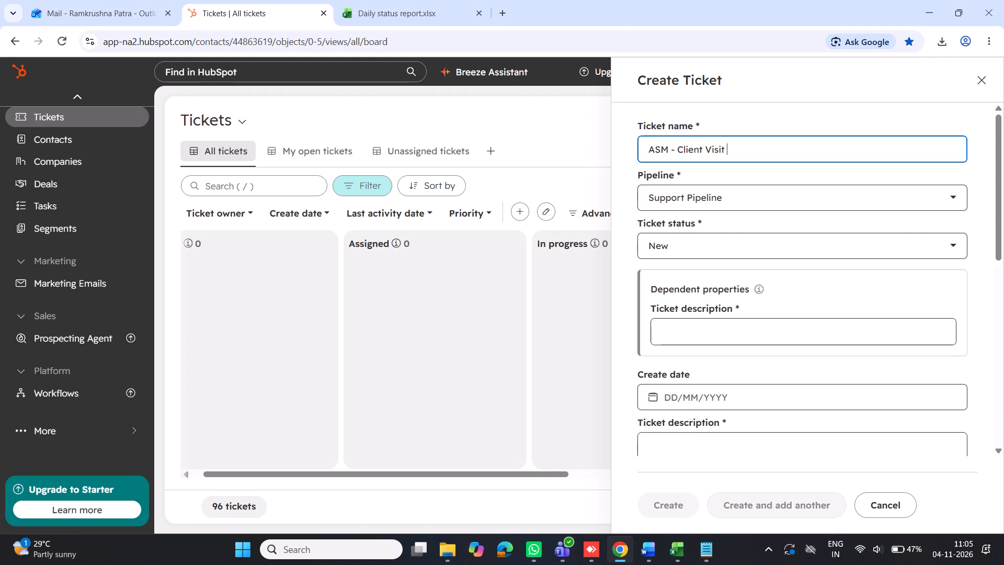
# Complete the new ticket's name by adding "discuss library module" after "ASM - Client Visit".
pyautogui.write('discuss')
pyautogui.press('space')
pyautogui.write('li')
pyautogui.write('brary')
pyautogui.press('space')
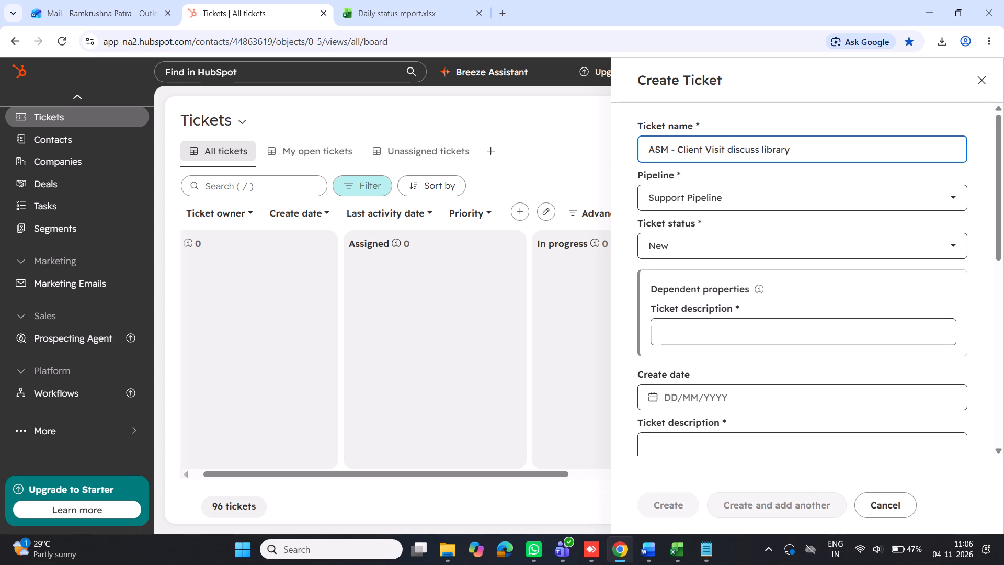
pyautogui.write('module')
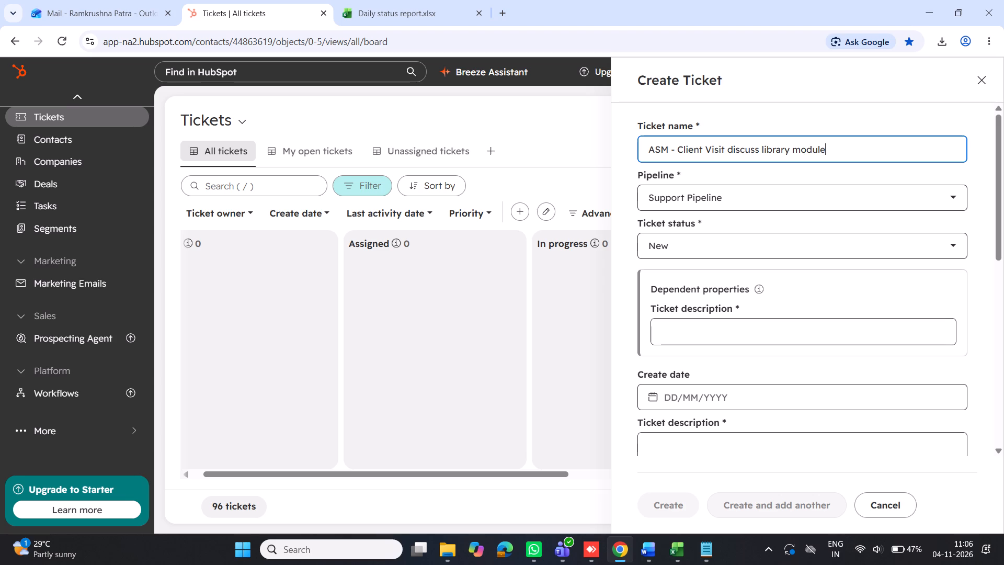
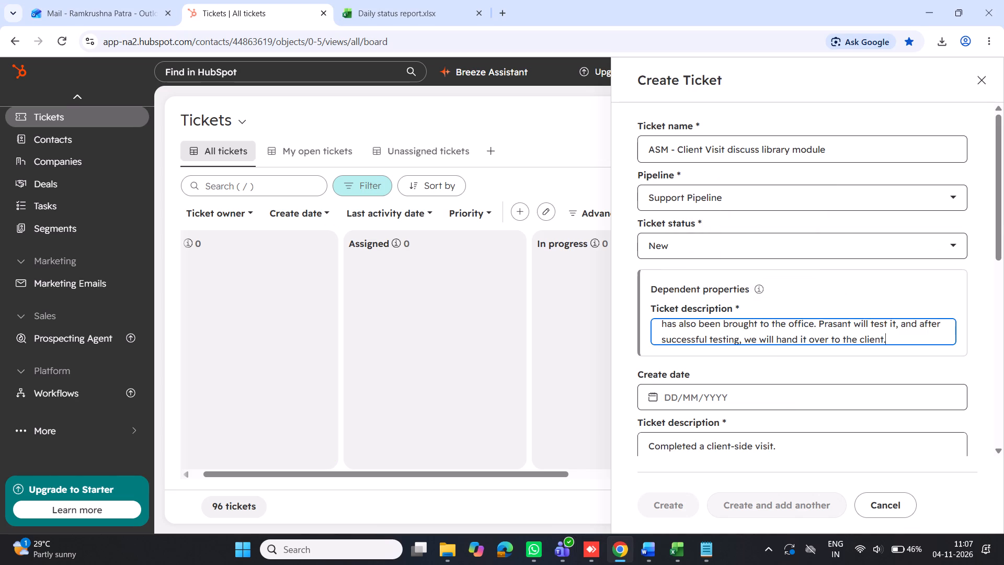
# Add a dash and space before "Completed a client-side visit." on the first line of the ticket description.
pyautogui.scroll(-1, 695, 349)
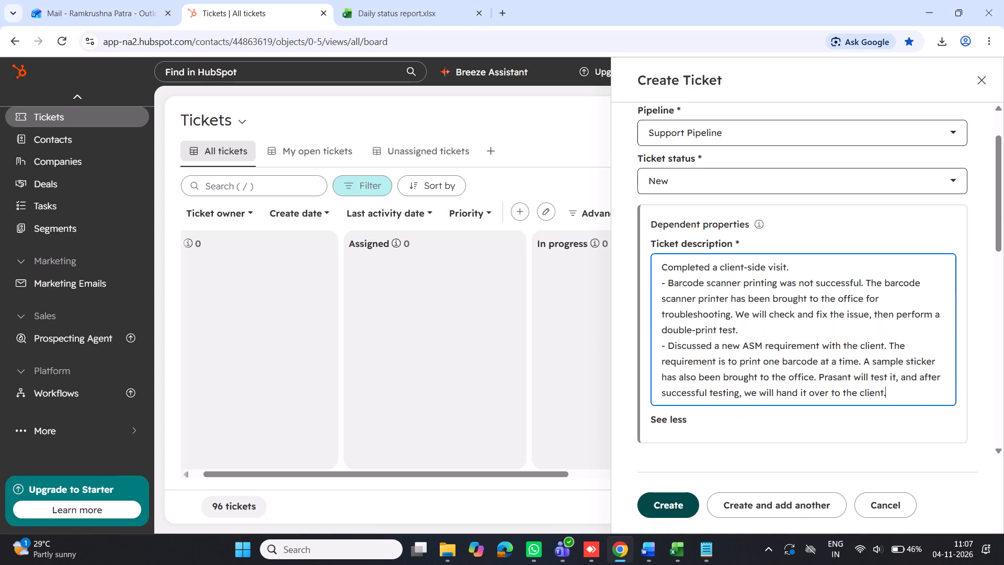
pyautogui.scroll(2, 698, 343)
pyautogui.click(663, 330)
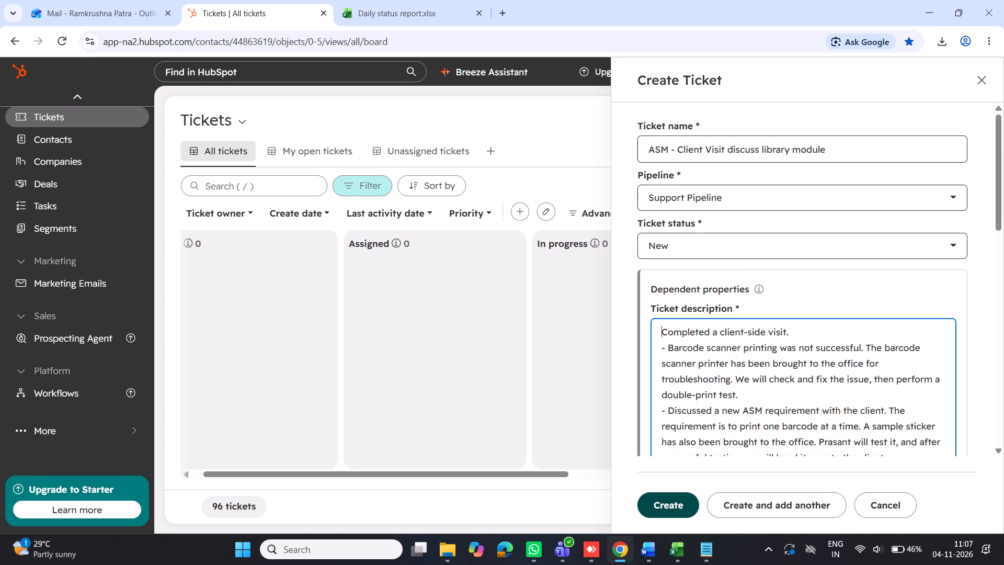
pyautogui.press('-')
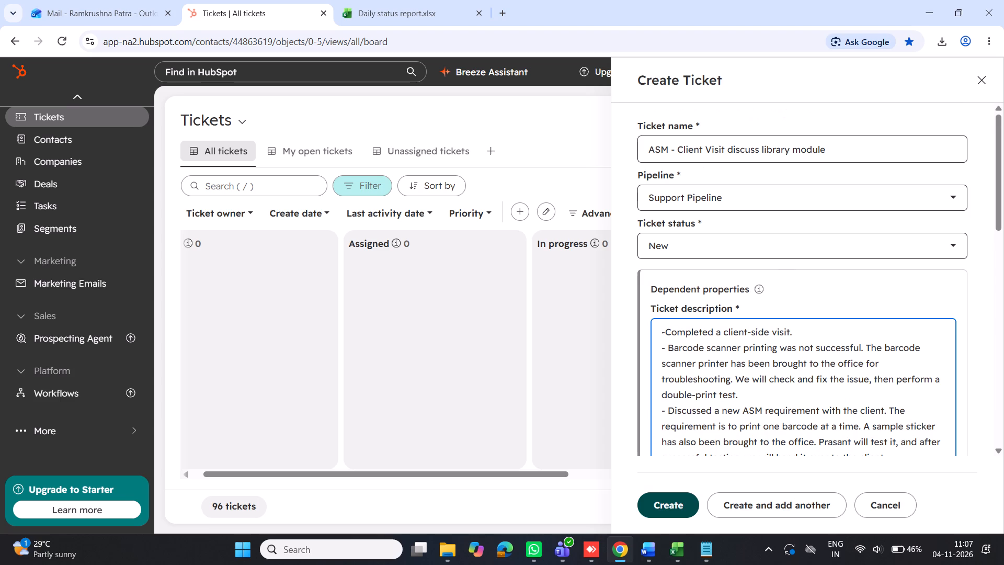
pyautogui.press('space')
# Set the new ticket's create date to 02/11/2026.
pyautogui.scroll(-1, 739, 378)
pyautogui.scroll(-2, 777, 317)
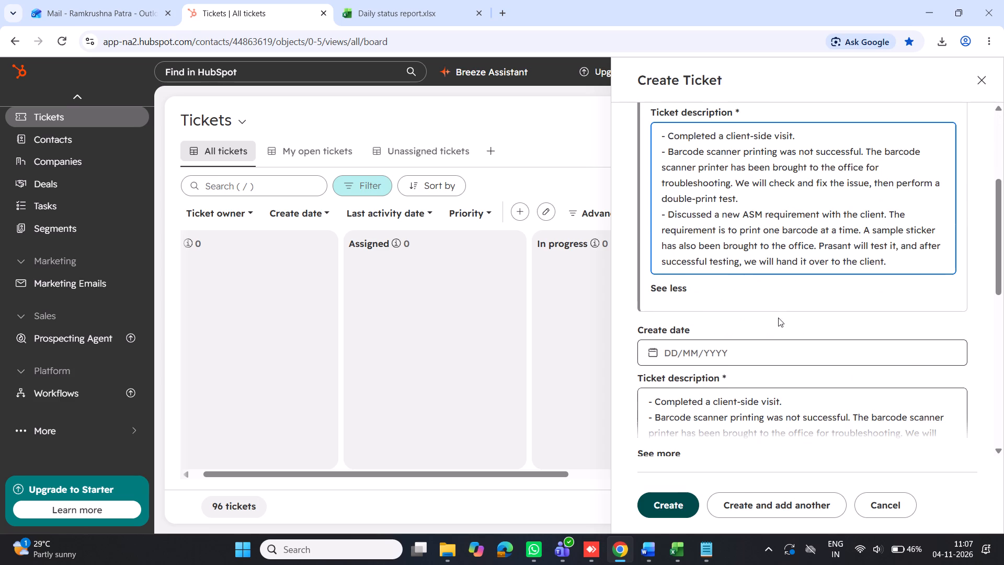
pyautogui.click(733, 352)
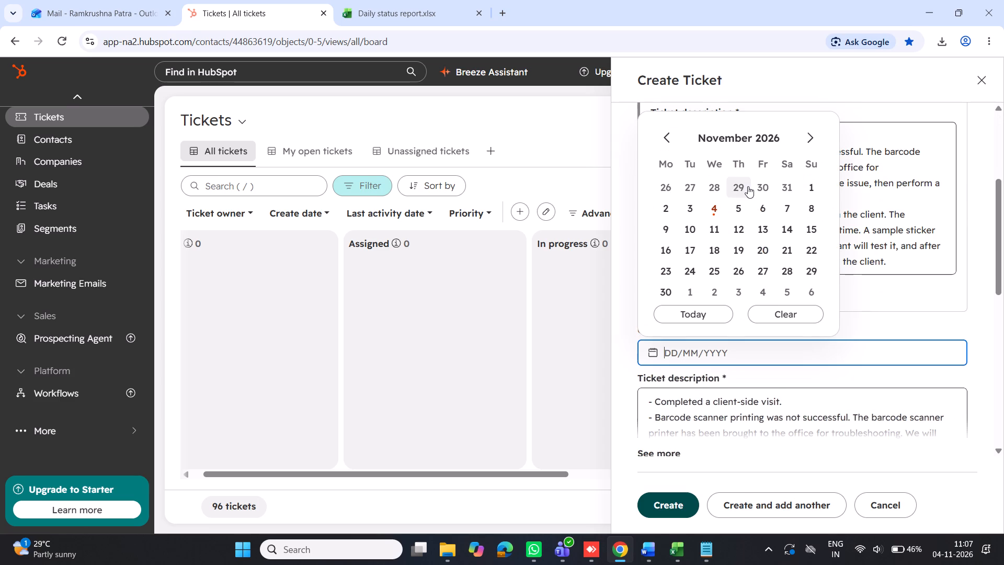
pyautogui.click(671, 206)
# Set the new ticket's source to Phone and its priority to Medium.
pyautogui.scroll(-3, 729, 331)
pyautogui.click(690, 299)
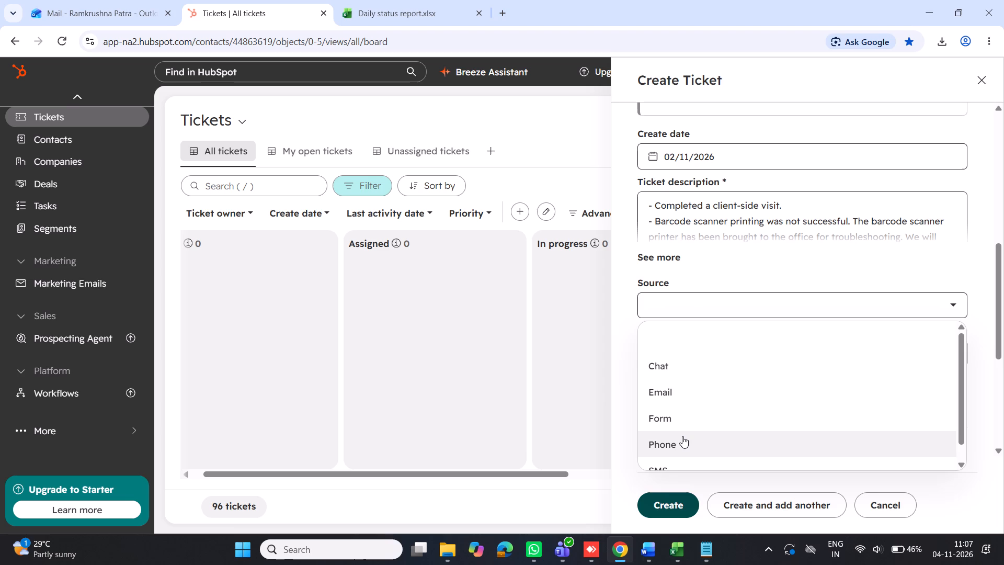
pyautogui.click(682, 437)
pyautogui.click(686, 353)
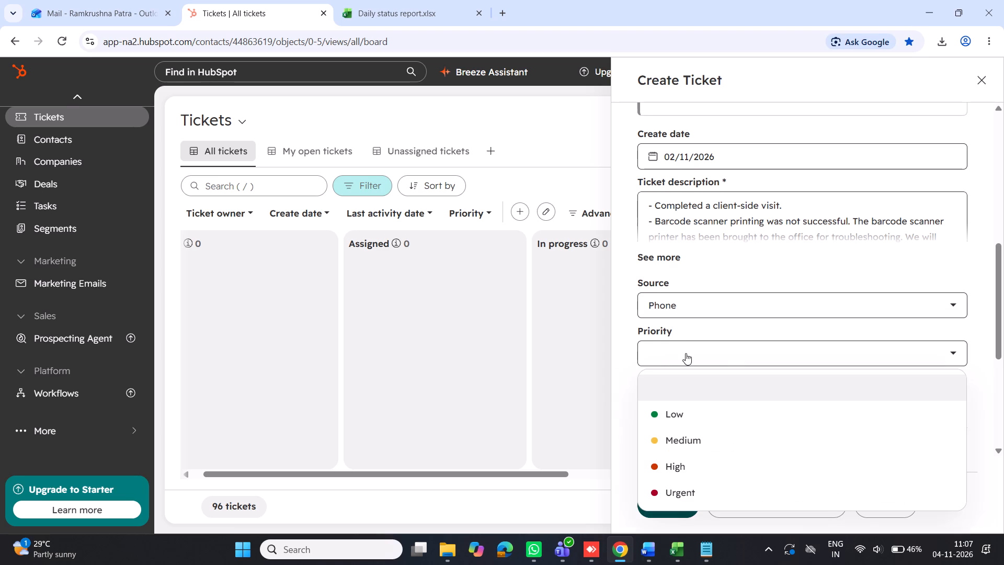
pyautogui.click(684, 434)
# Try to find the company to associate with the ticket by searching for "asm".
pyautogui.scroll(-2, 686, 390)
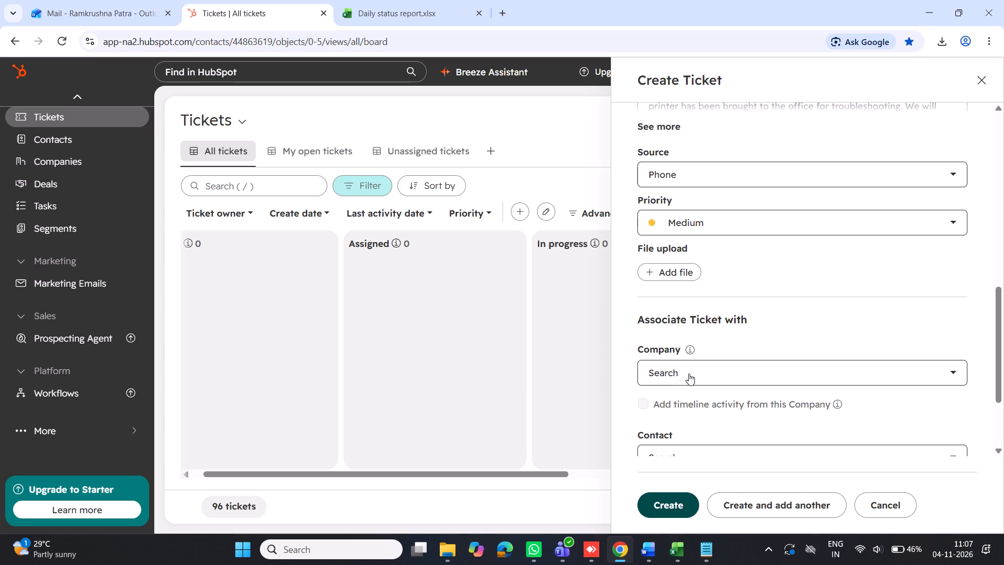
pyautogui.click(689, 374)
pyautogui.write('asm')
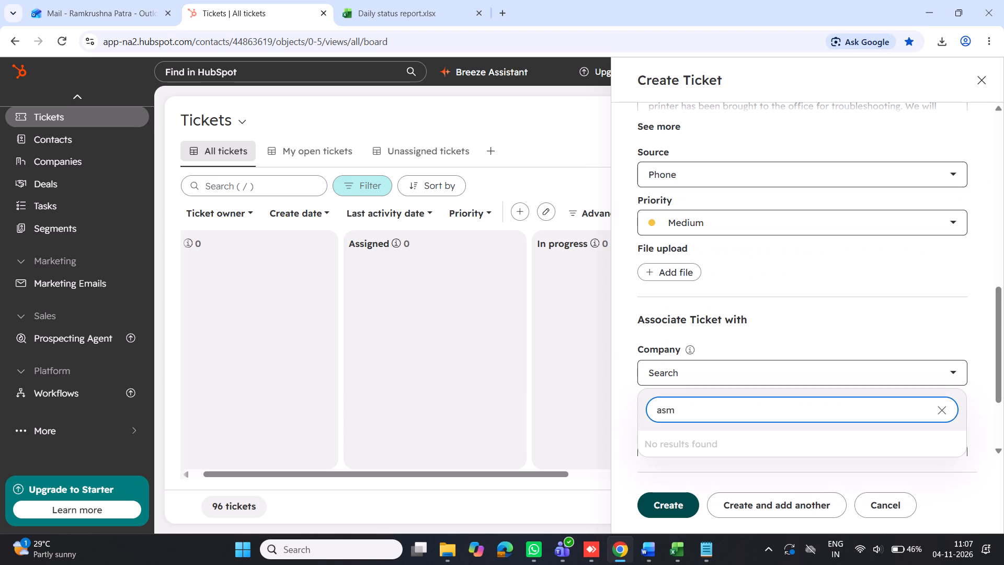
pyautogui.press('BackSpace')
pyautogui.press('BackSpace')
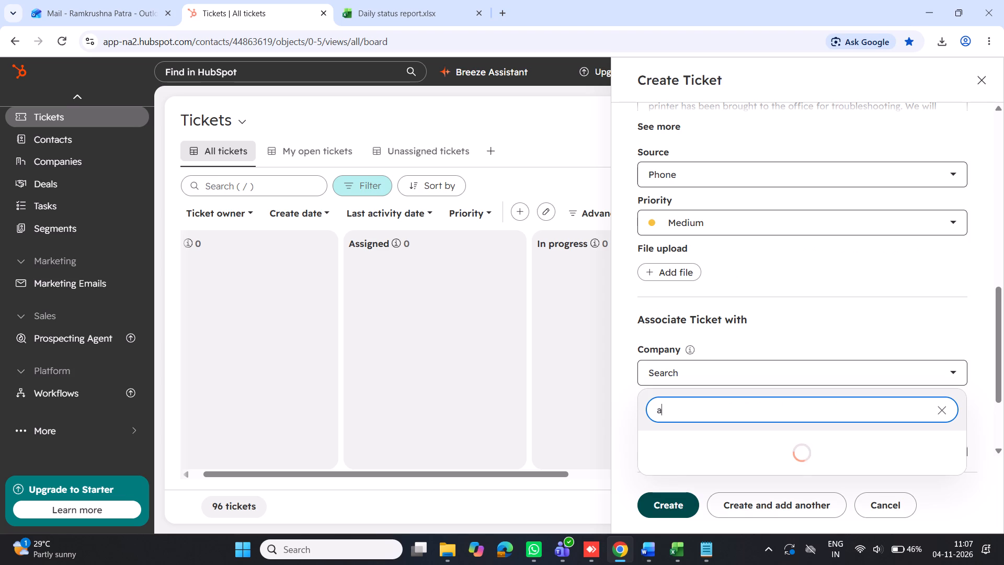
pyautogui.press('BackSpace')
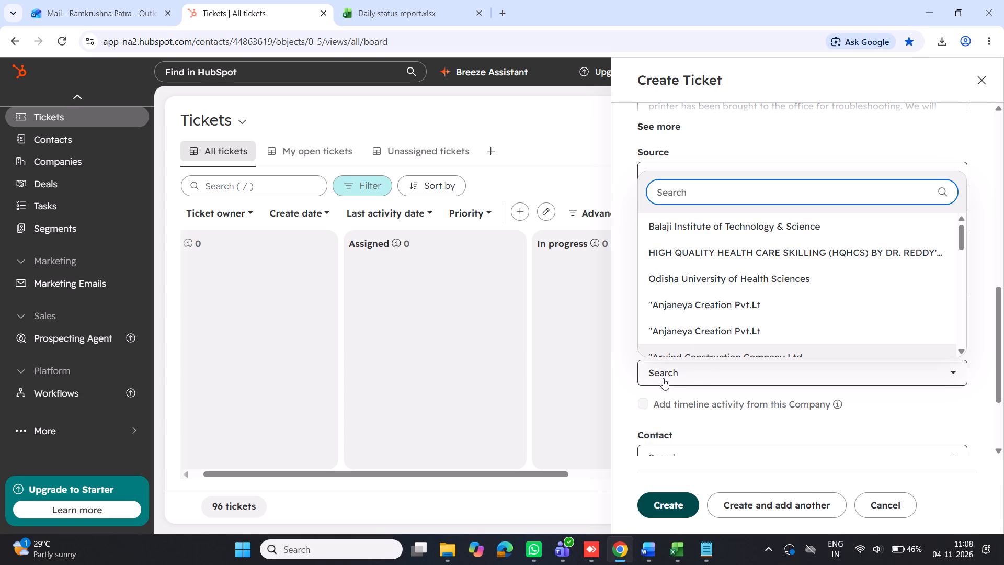
# Search the companies for "ASIAN", associate the ticket with Asian School of Management, and create the ticket.
pyautogui.click(662, 378)
pyautogui.click(662, 378)
pyautogui.press('a')
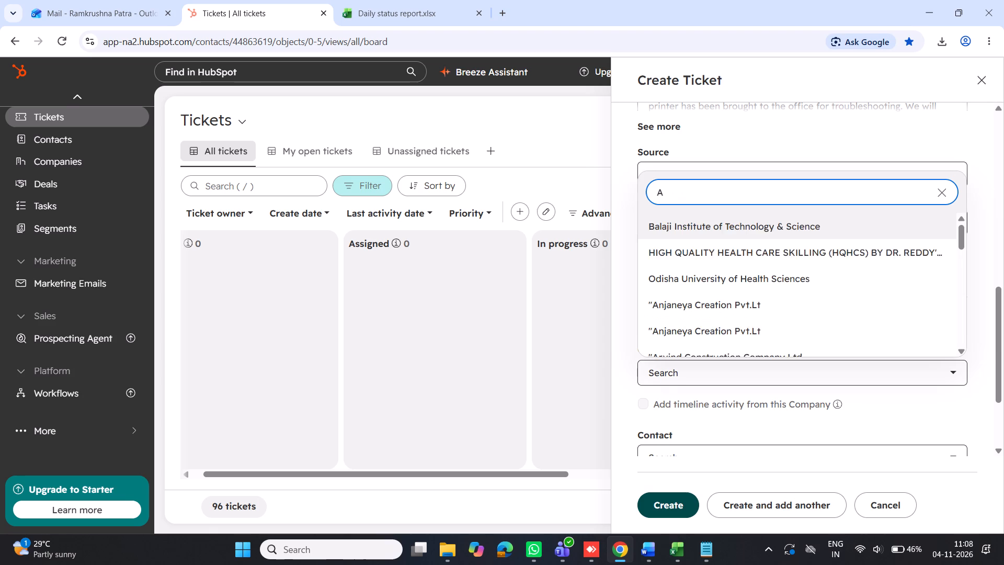
pyautogui.write('SIAN')
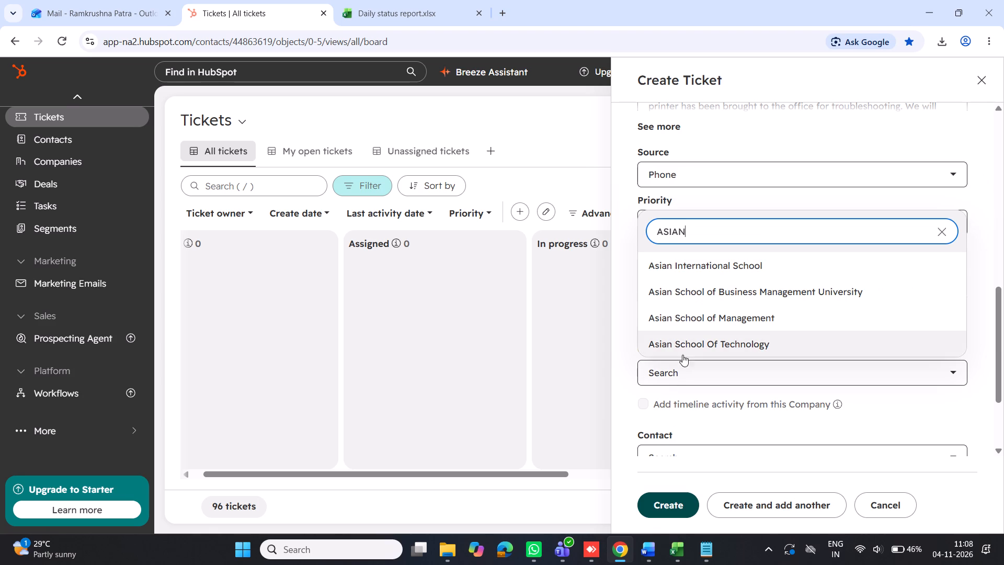
pyautogui.click(717, 324)
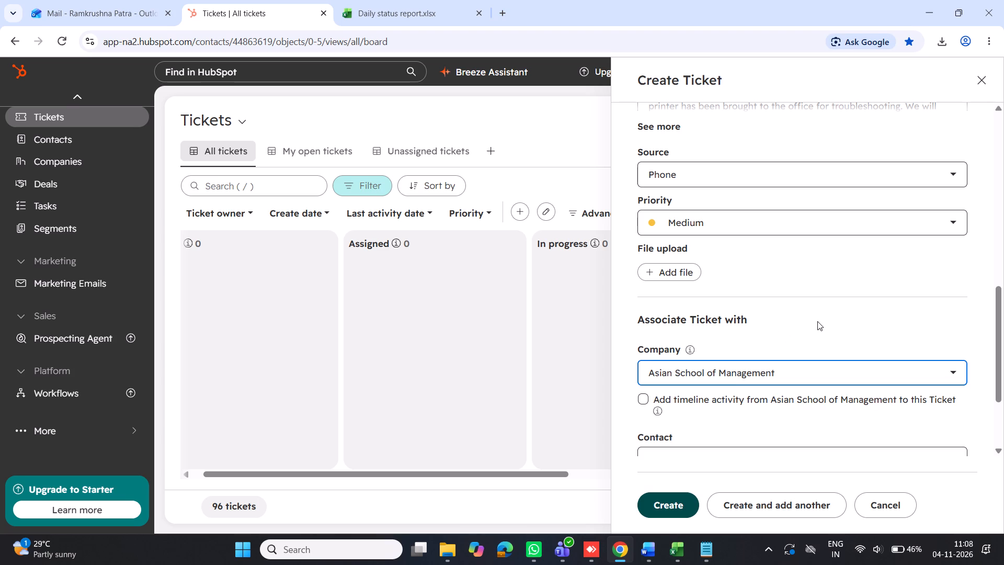
pyautogui.scroll(-5, 845, 310)
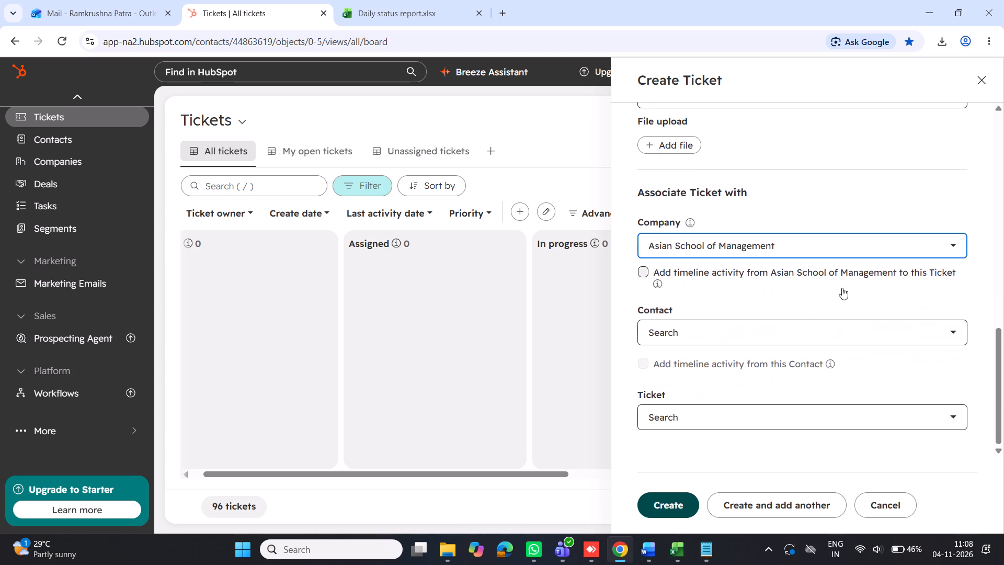
pyautogui.click(665, 506)
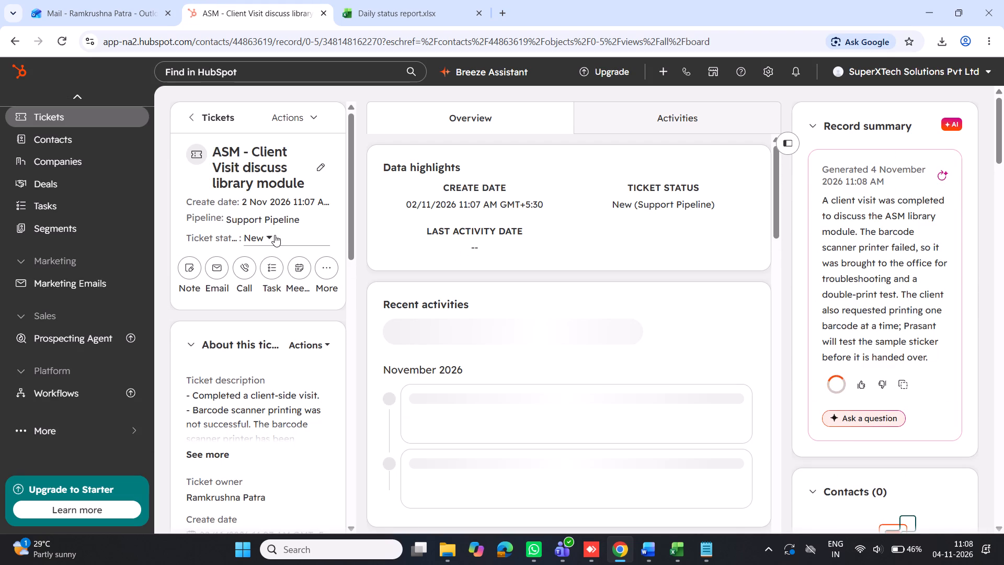
# Advance the ASM client visit ticket's status through Assigned and Delivered to Closed by Support.
pyautogui.click(266, 238)
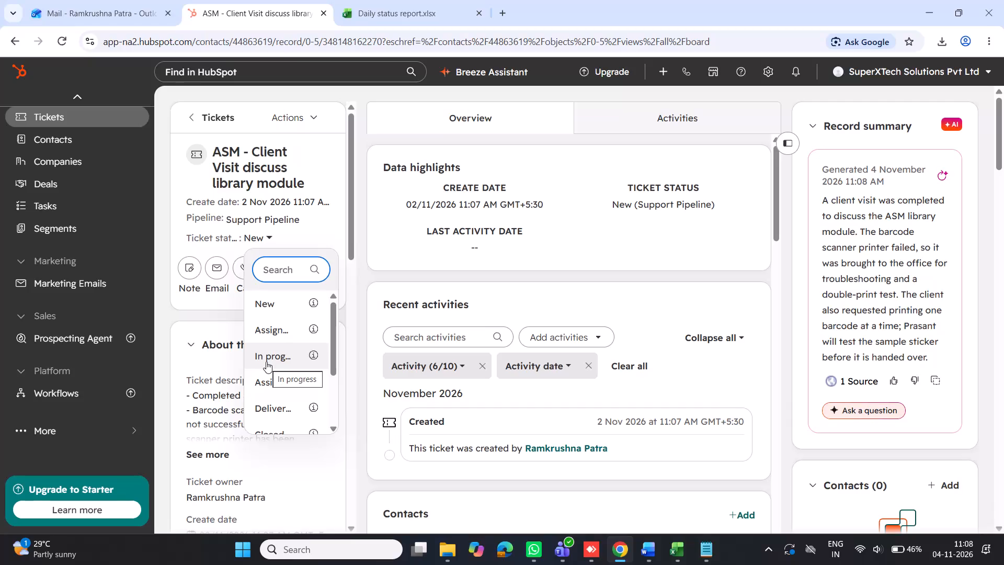
pyautogui.click(276, 332)
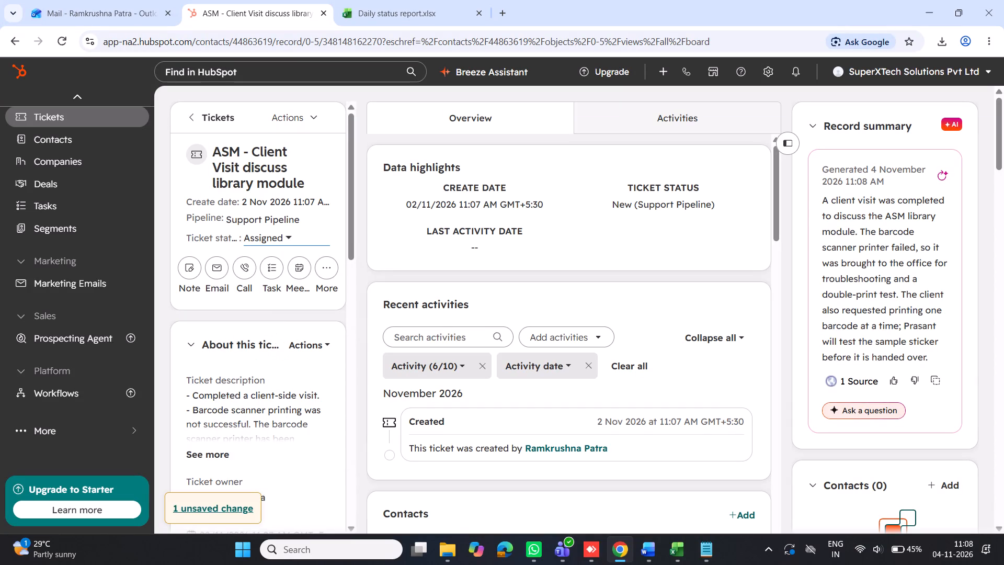
pyautogui.click(282, 238)
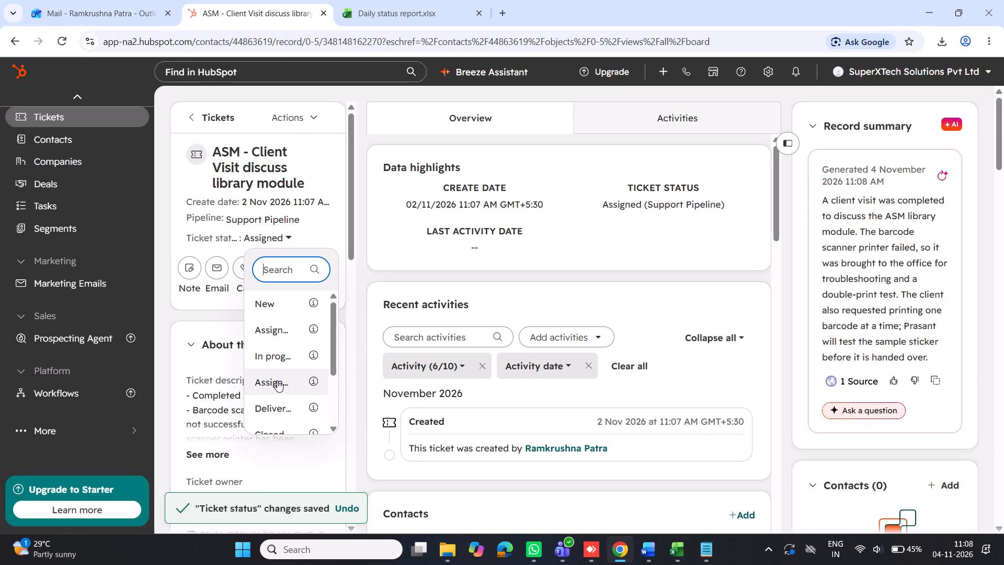
pyautogui.click(278, 406)
pyautogui.click(290, 236)
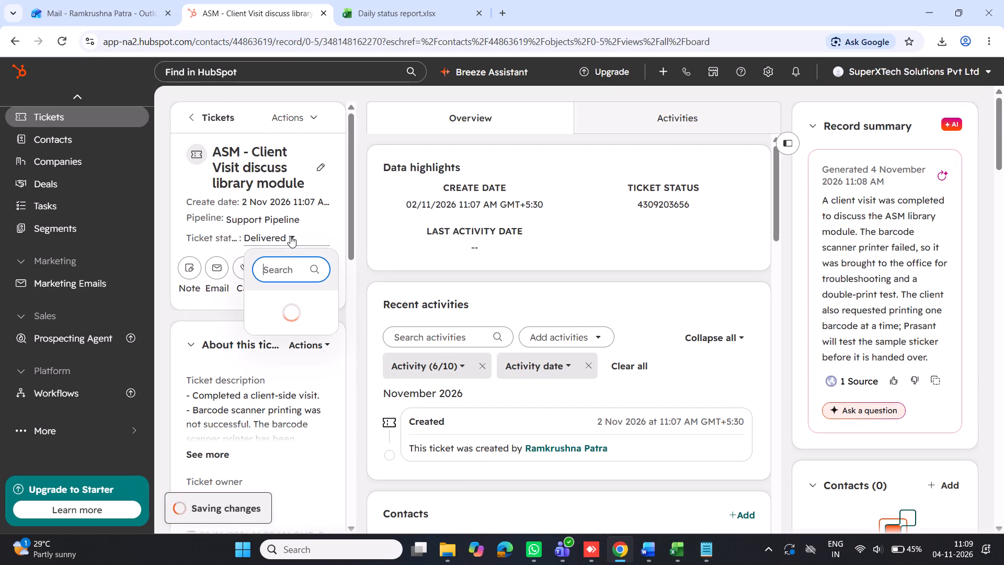
pyautogui.scroll(-1, 265, 398)
pyautogui.click(278, 340)
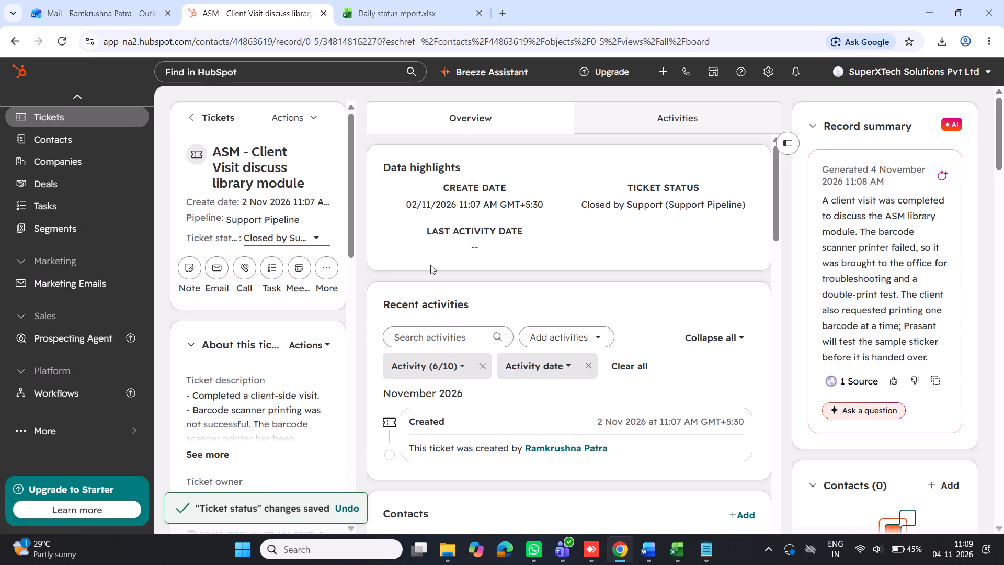
# Add a note reading "Done" to the ASM client visit ticket.
pyautogui.click(191, 269)
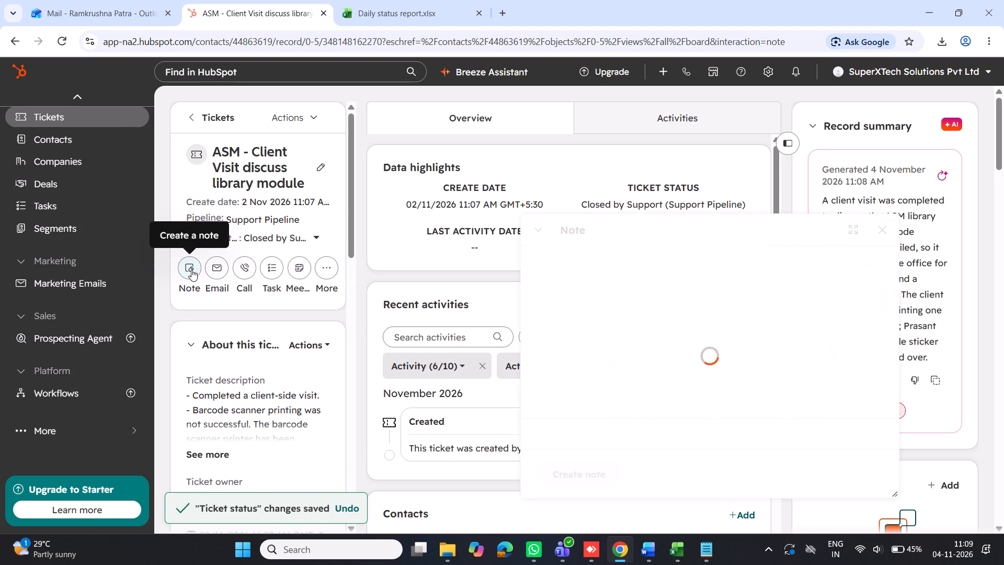
pyautogui.click(579, 325)
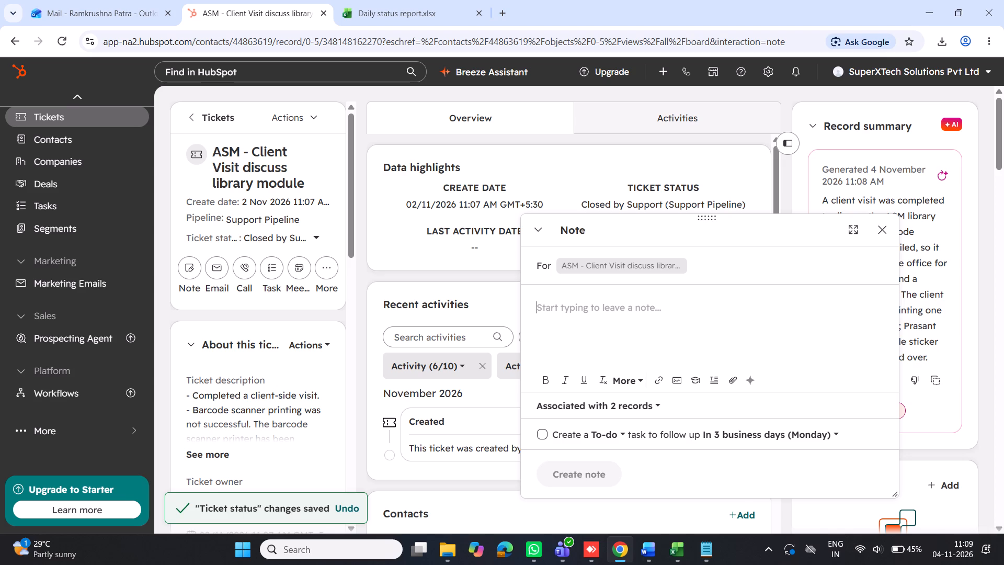
pyautogui.press('d')
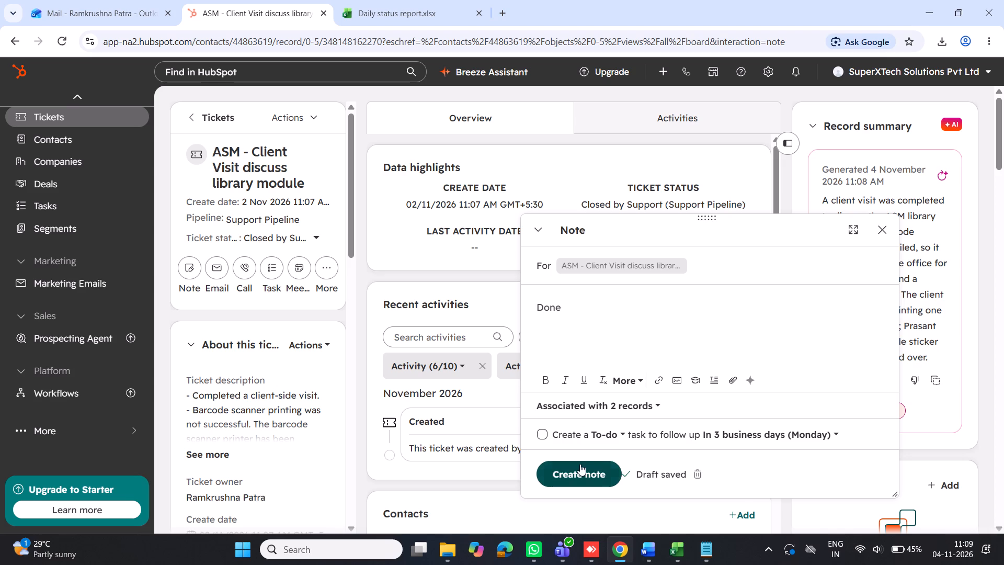
pyautogui.click(581, 479)
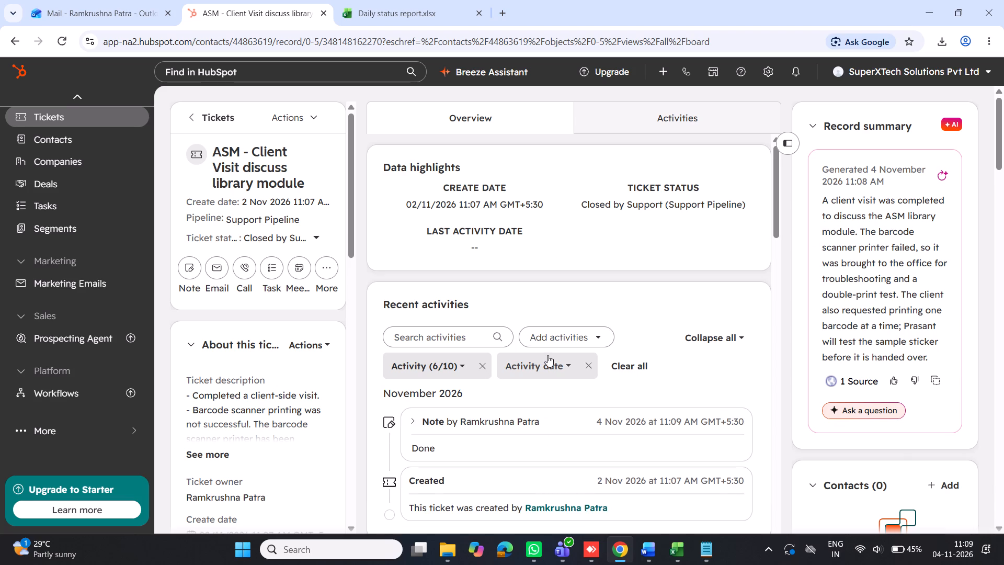
# Return to the all-tickets board and review the tickets in the Assigned Developer and Closed by Support stages.
pyautogui.click(56, 112)
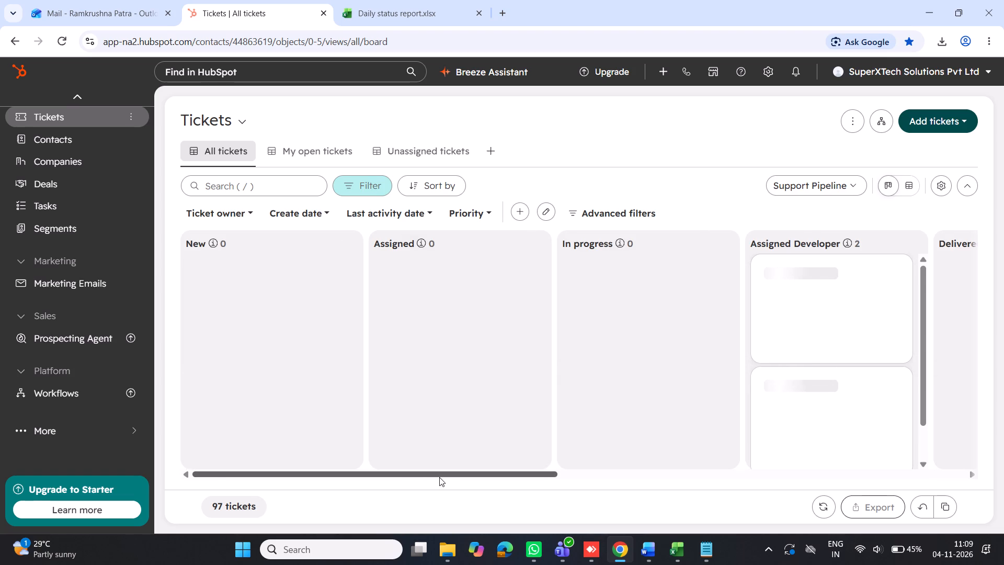
pyautogui.moveTo(439, 477); pyautogui.dragTo(562, 486)
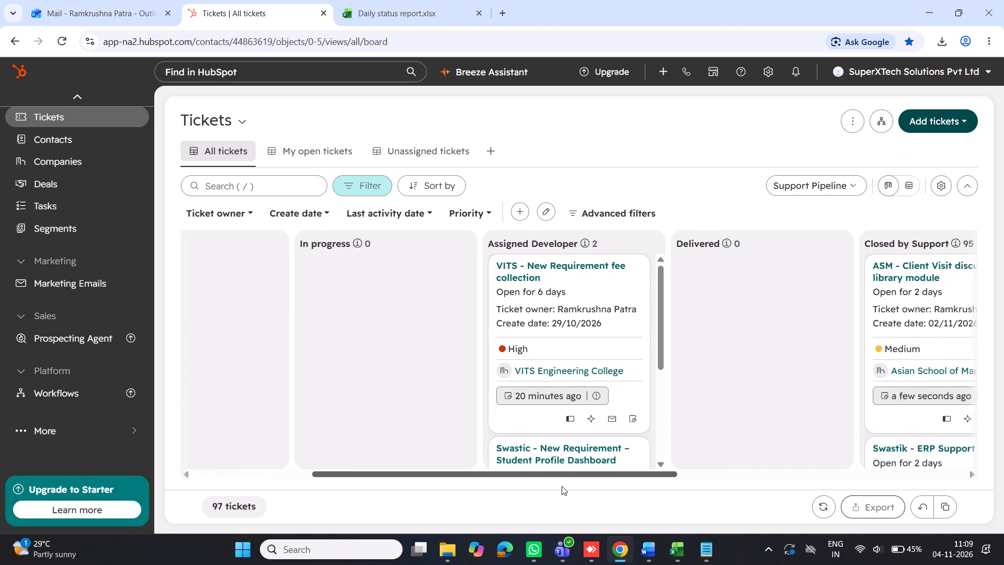
pyautogui.moveTo(562, 486); pyautogui.dragTo(594, 492)
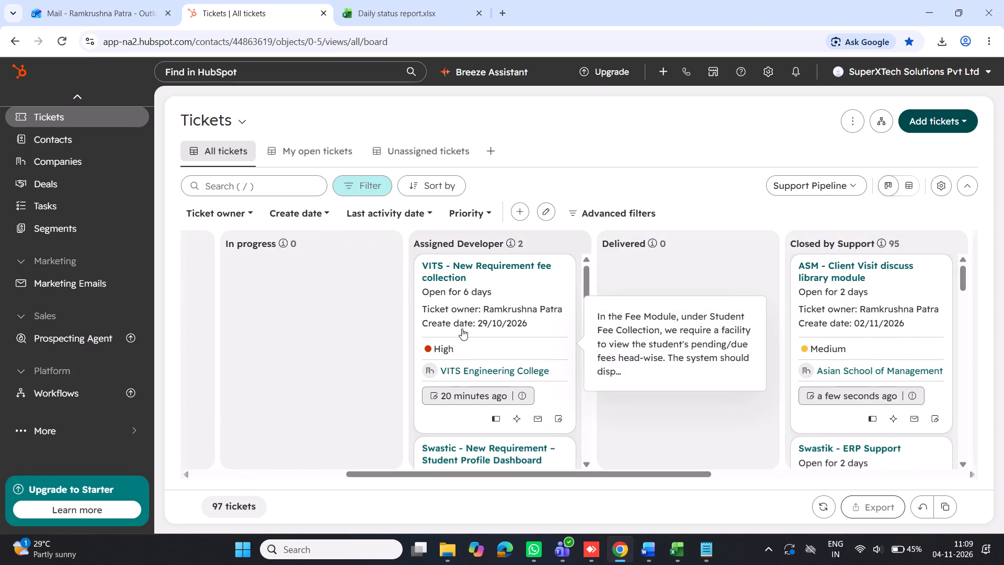
pyautogui.scroll(-1, 731, 201)
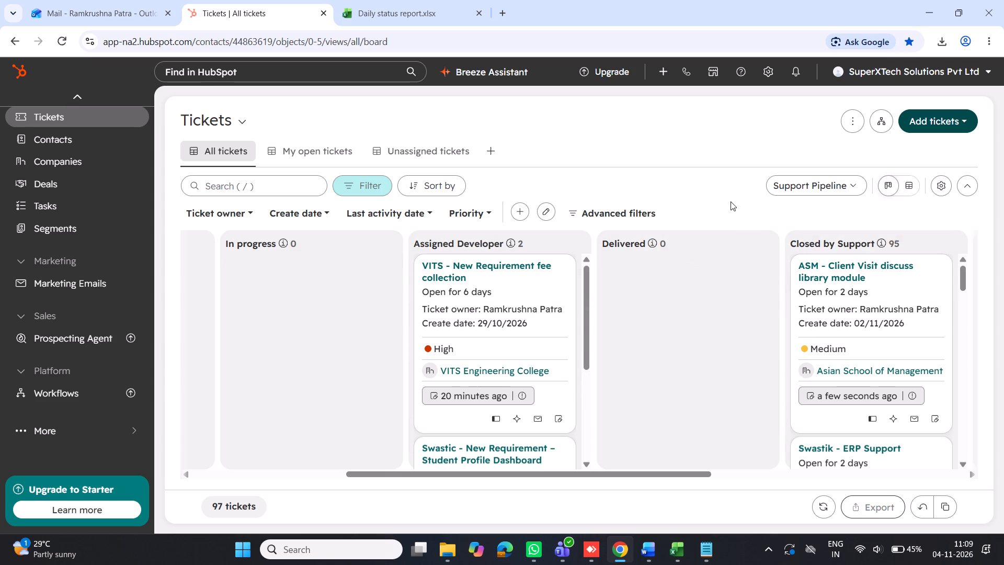
pyautogui.scroll(-2, 688, 298)
pyautogui.scroll(-1, 537, 347)
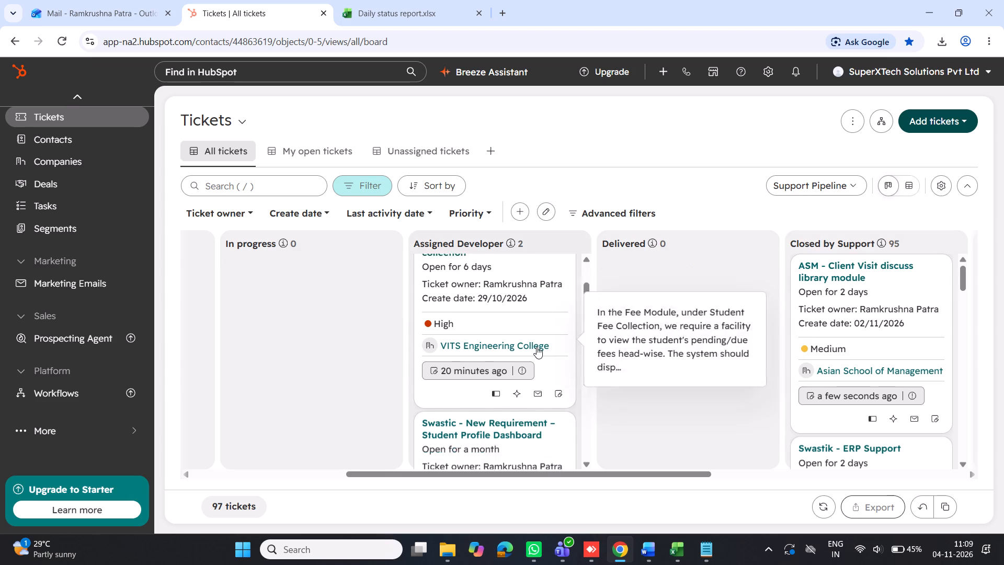
pyautogui.scroll(3, 537, 347)
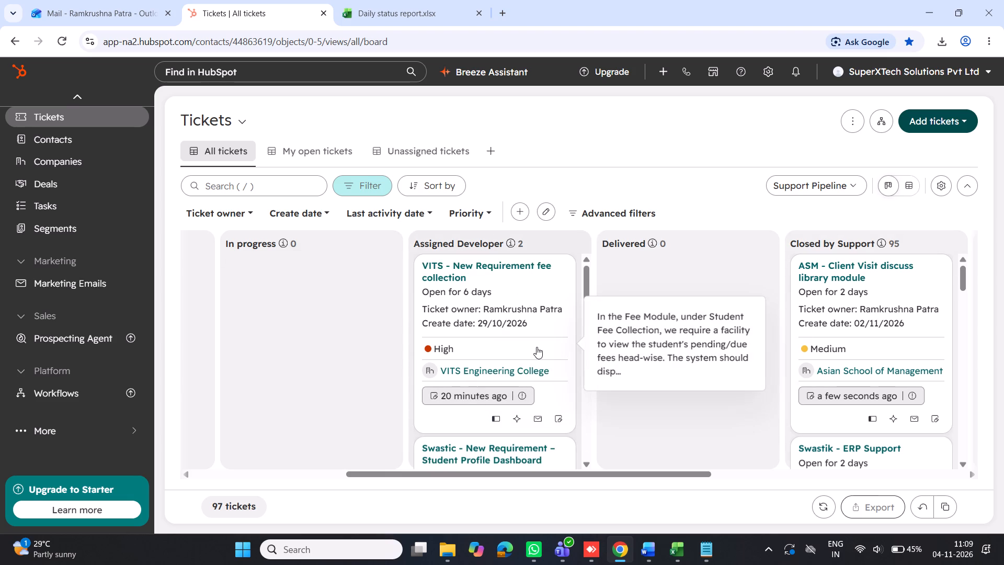
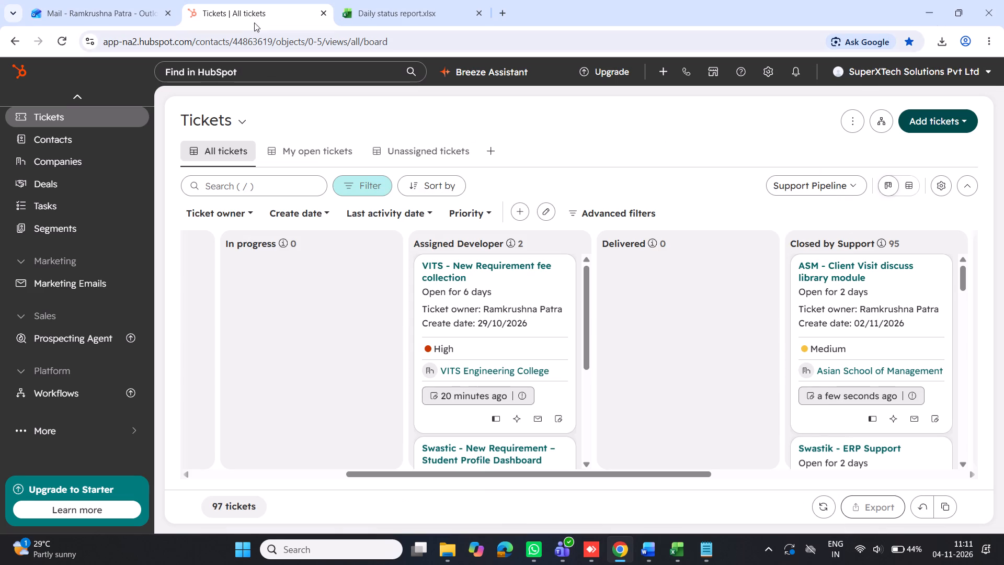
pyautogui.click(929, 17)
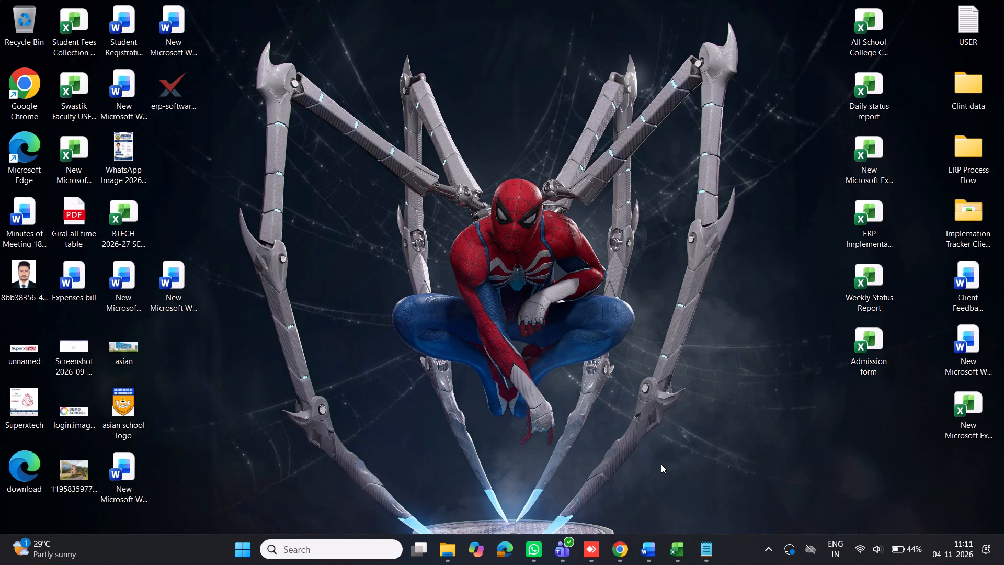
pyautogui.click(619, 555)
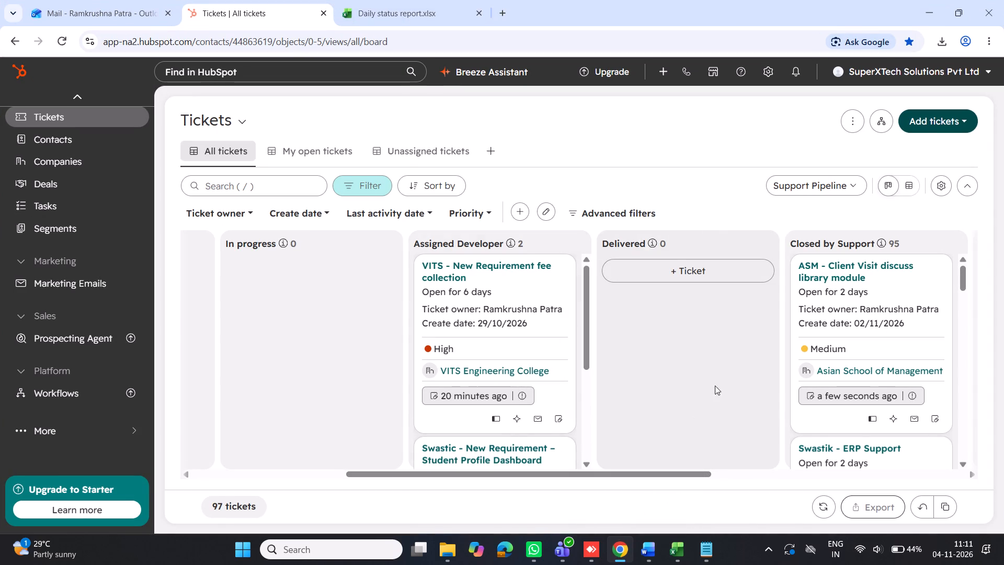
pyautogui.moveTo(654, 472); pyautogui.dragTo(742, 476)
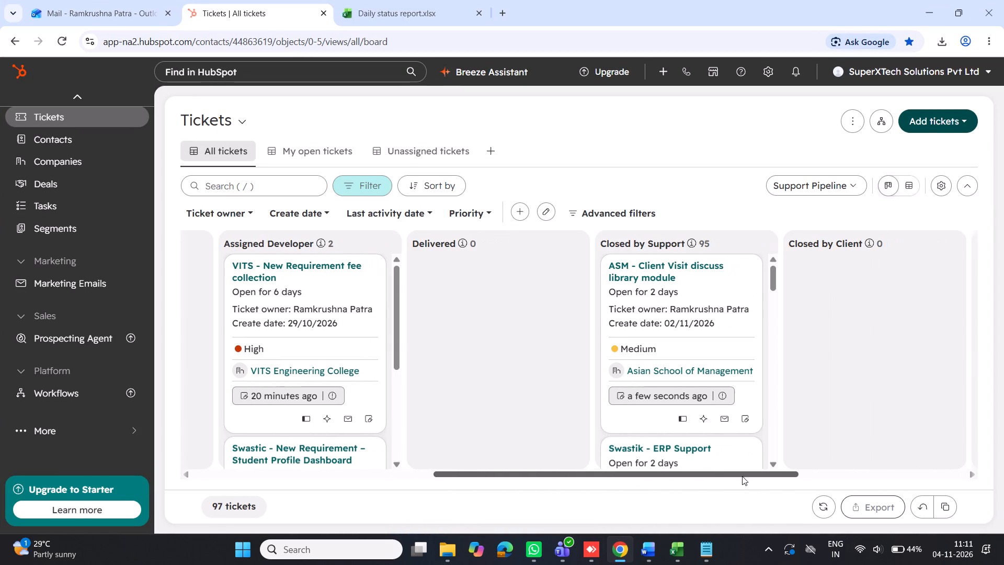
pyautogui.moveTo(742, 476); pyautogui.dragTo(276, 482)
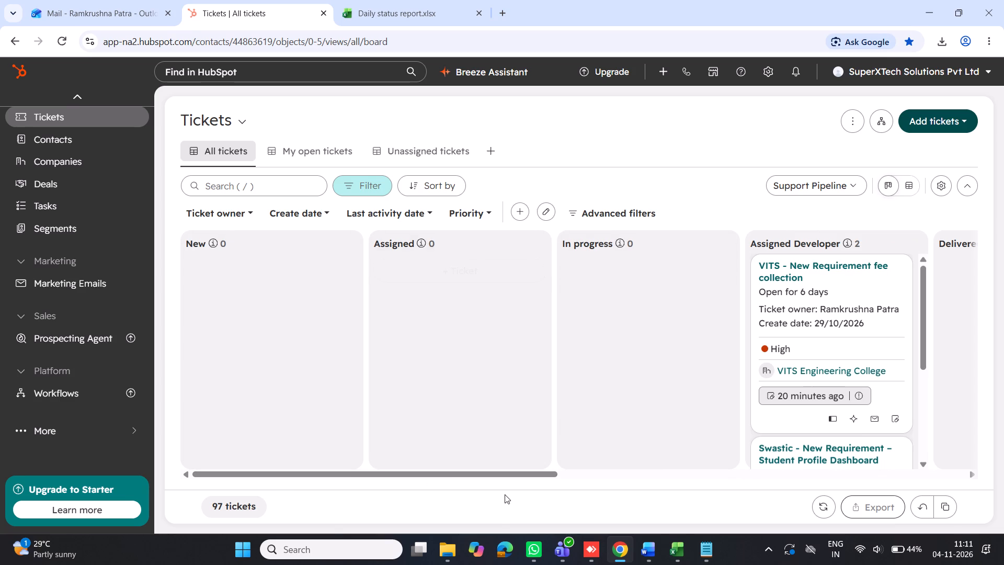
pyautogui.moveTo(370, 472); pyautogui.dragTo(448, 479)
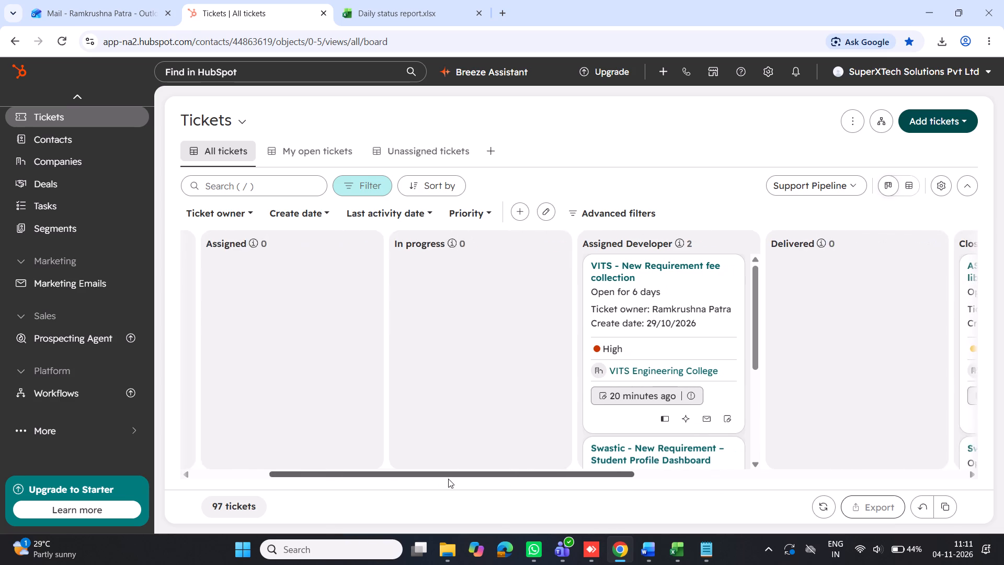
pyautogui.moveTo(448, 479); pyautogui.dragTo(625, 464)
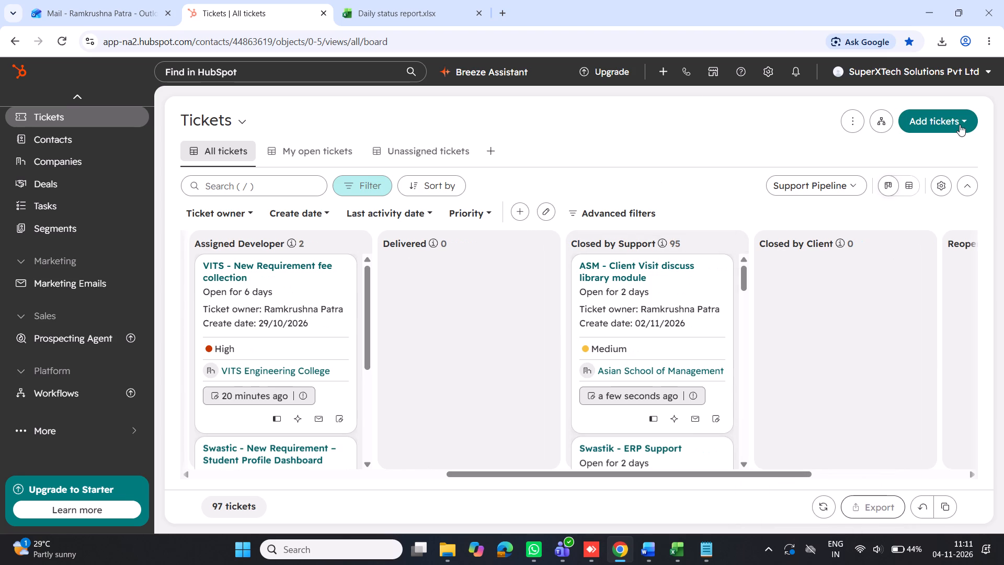
# Open the options for adding tickets to the Support Pipeline.
pyautogui.click(960, 125)
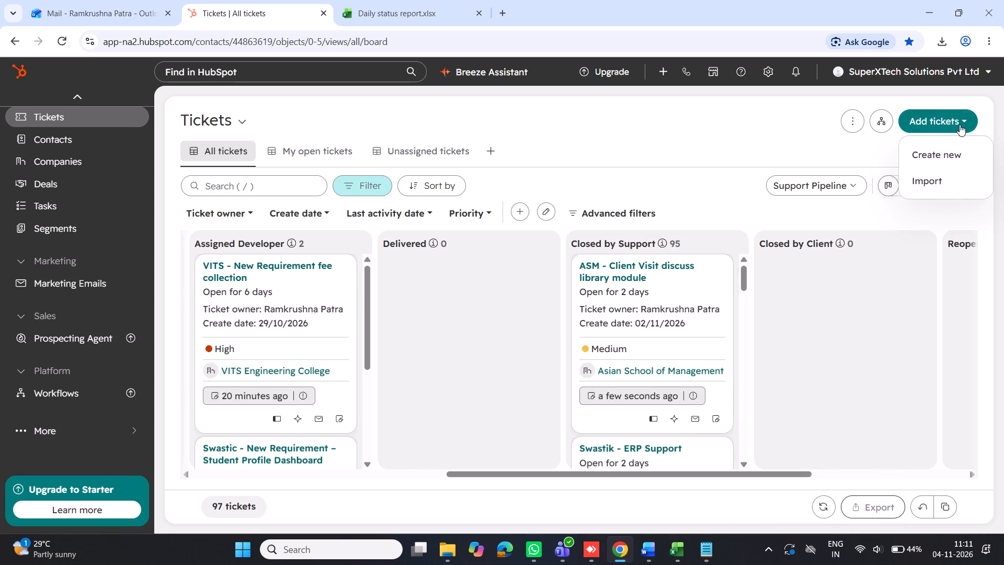
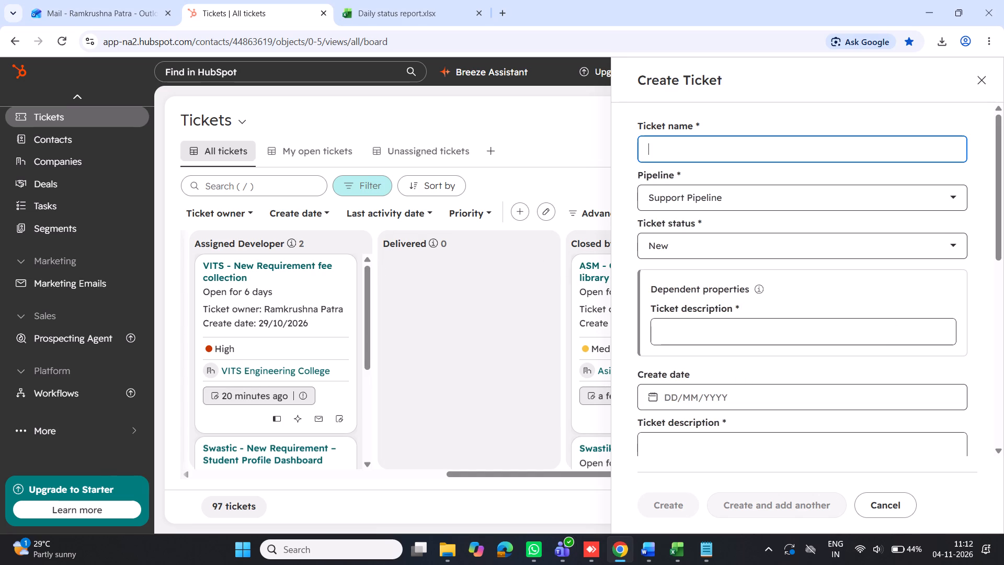
# Enter the new Support Pipeline ticket's name, starting with "ASM - New requirement in lib".
pyautogui.press('m')
pyautogui.press('BackSpace')
pyautogui.press('BackSpace')
pyautogui.write('SM')
pyautogui.press('space')
pyautogui.write('-')
pyautogui.press('space')
pyautogui.write('ew')
pyautogui.press('space')
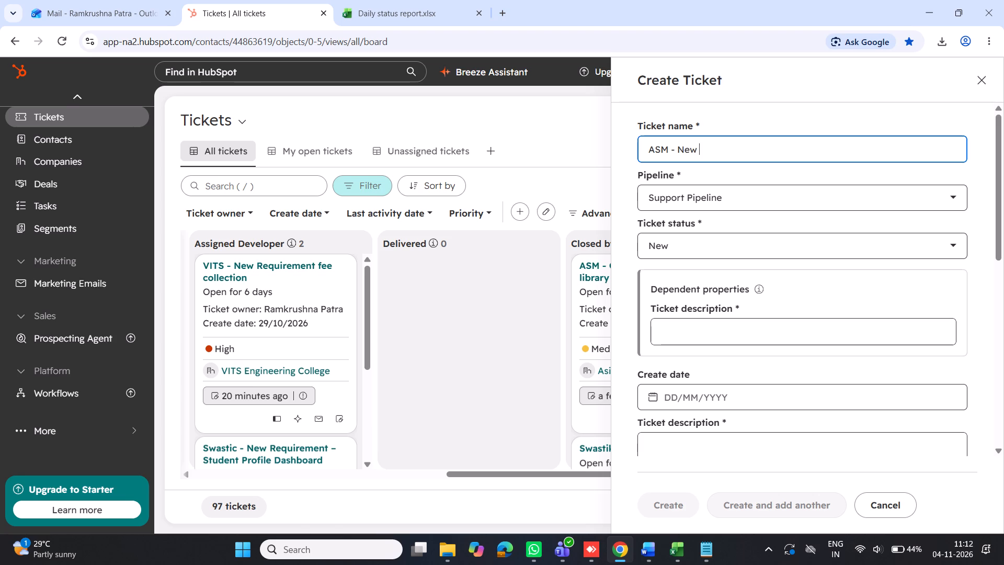
pyautogui.write('requ')
pyautogui.write('irement')
pyautogui.press('space')
pyautogui.write('in')
pyautogui.press('space')
pyautogui.write('lib')
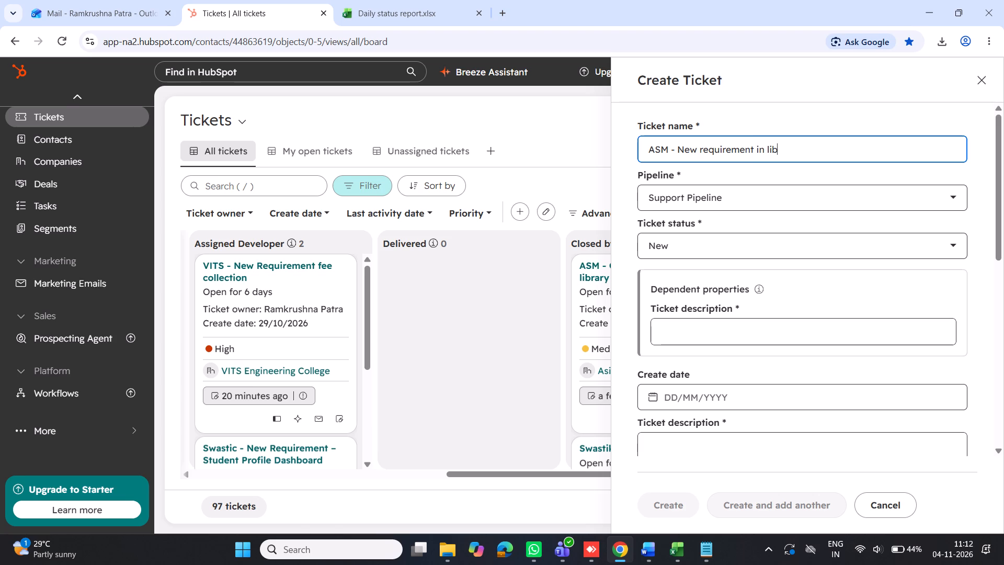
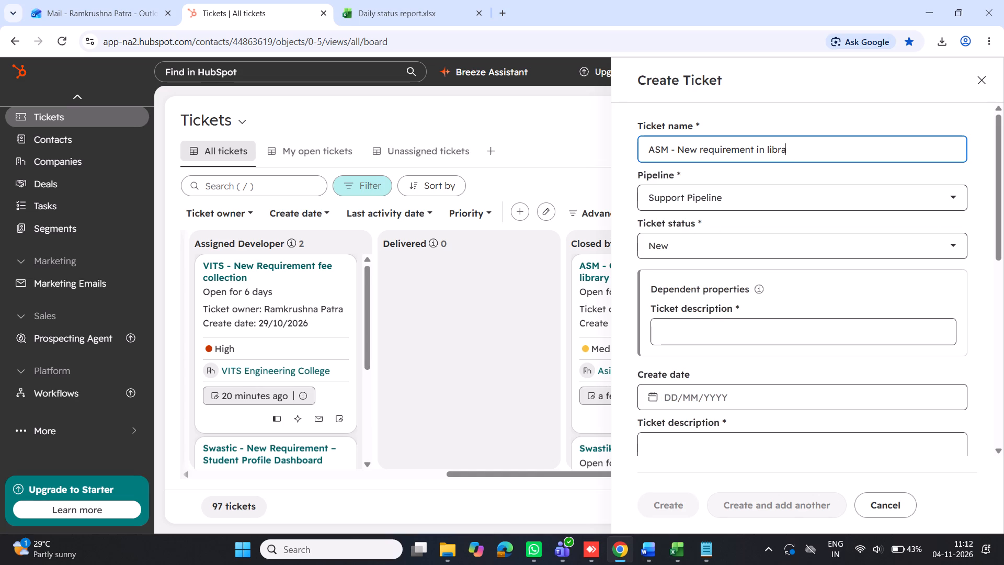
# Complete the new ticket's name so it reads "ASM - New requirement in library module".
pyautogui.write('ry mo')
pyautogui.write('dule')
pyautogui.press('space')
# Begin filling in the new ticket's description under its dependent properties.
pyautogui.scroll(-1, 820, 300)
pyautogui.click(722, 268)
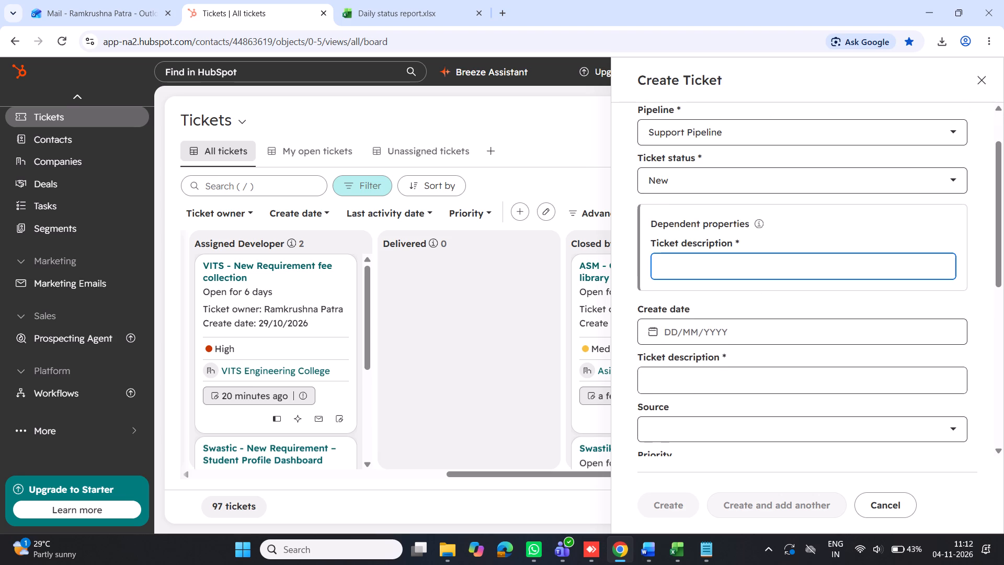
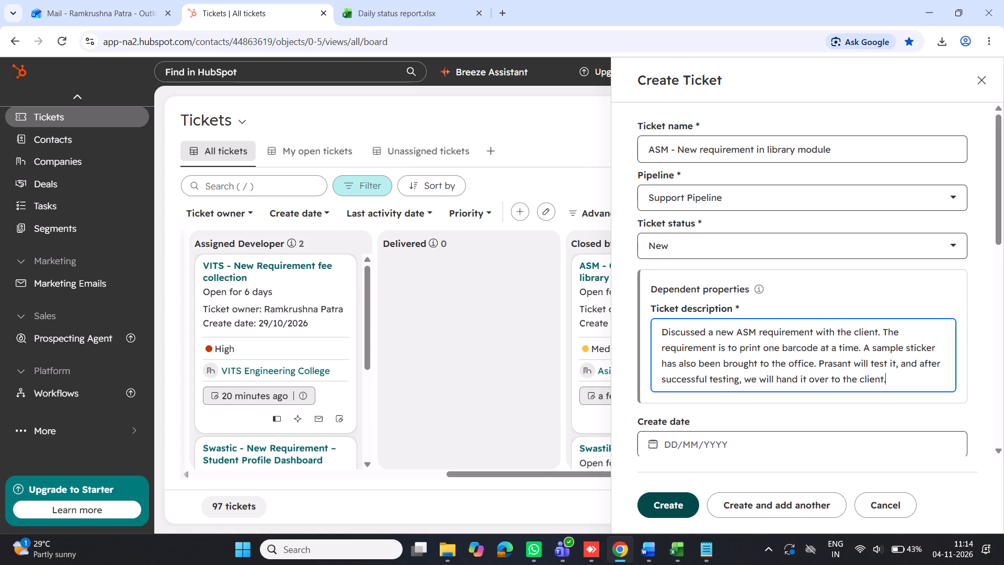
# Add "twice" after "print one barcode at a time" in the ticket description and delete the sentences about the sticker, testing and handover.
pyautogui.click(859, 349)
pyautogui.press('space')
pyautogui.write('twice')
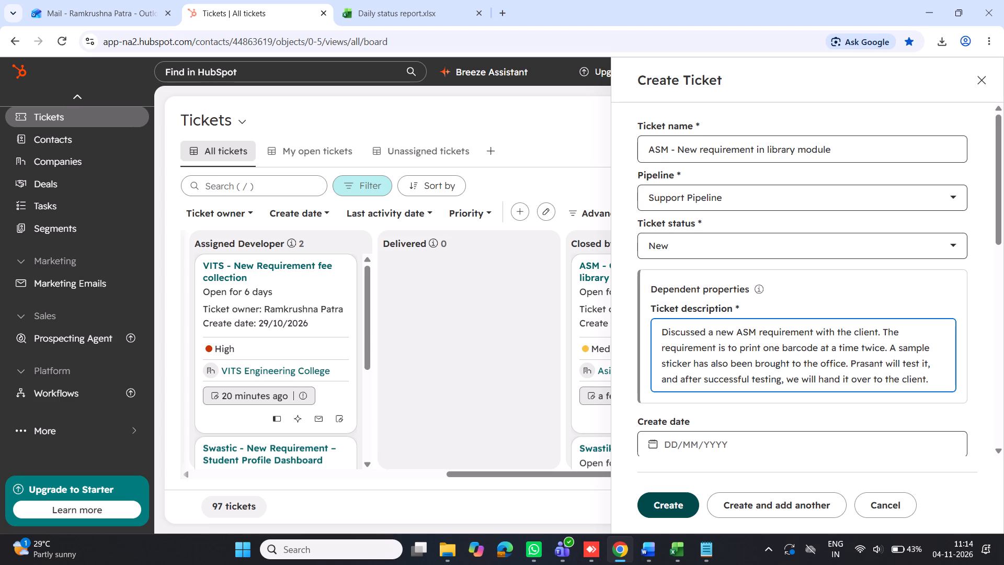
pyautogui.moveTo(890, 345); pyautogui.dragTo(937, 386)
pyautogui.press('BackSpace')
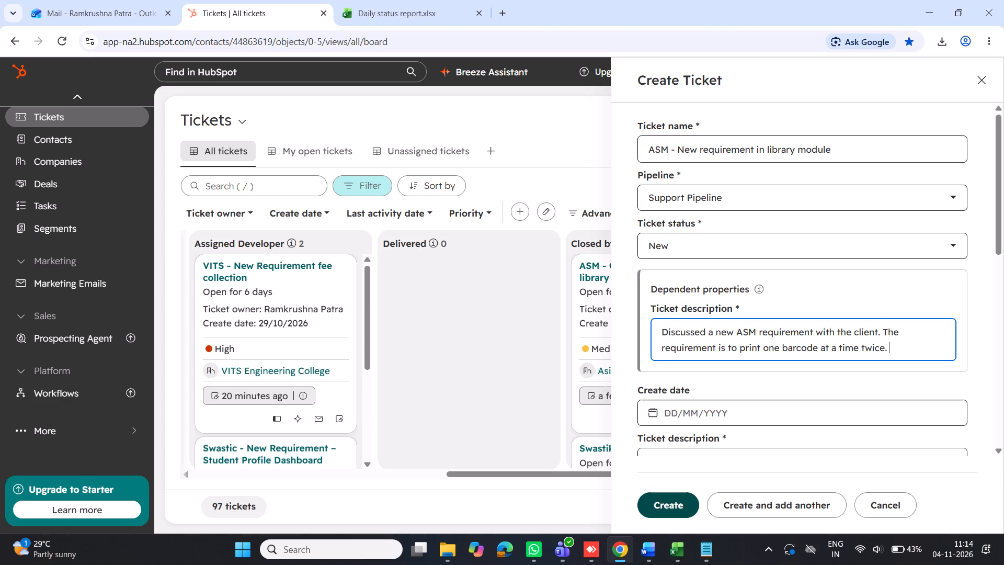
# Set the new ticket's create date to 02/11/2026.
pyautogui.click(690, 409)
pyautogui.click(666, 269)
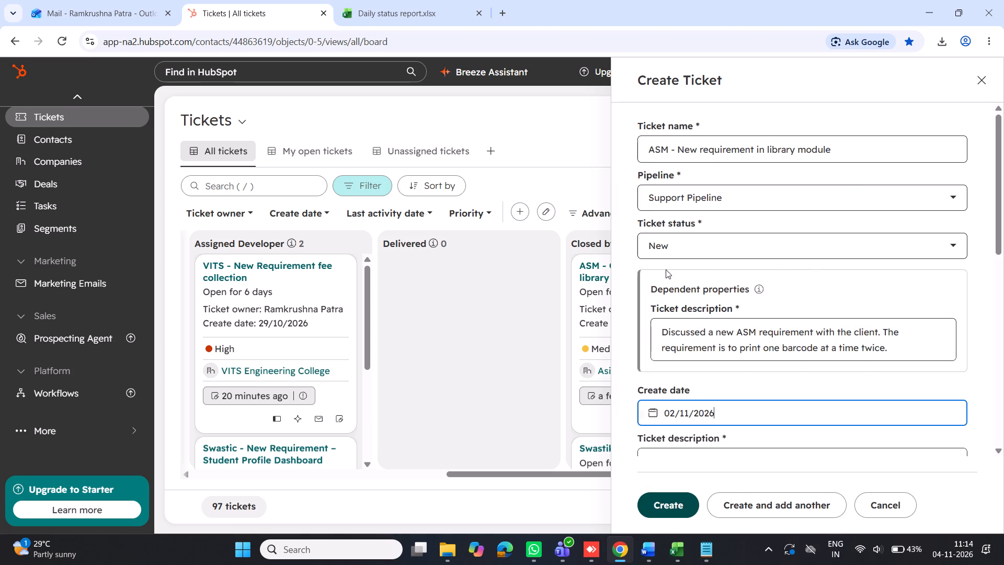
# Set the new ticket's source to Form and its priority to High.
pyautogui.scroll(-2, 722, 401)
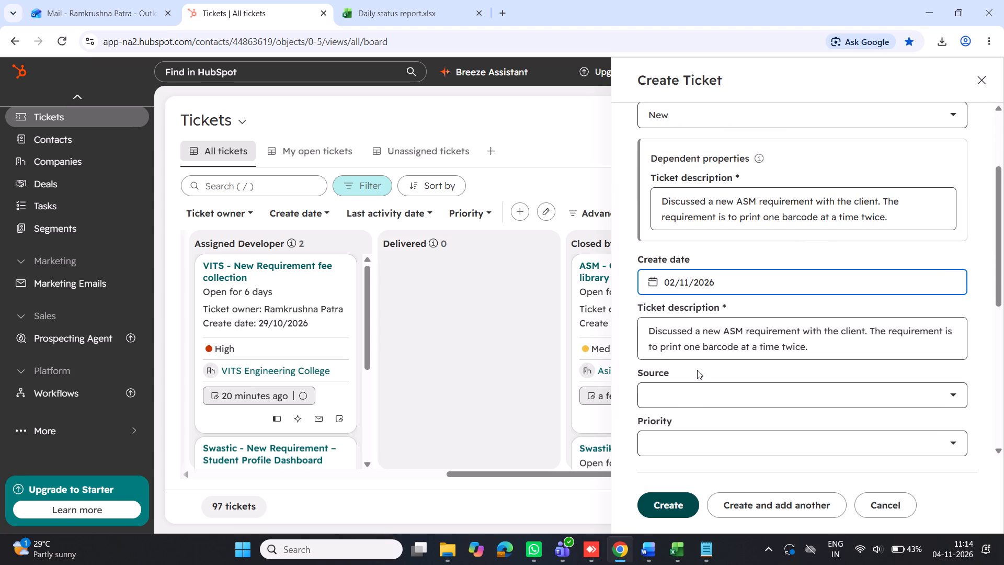
pyautogui.click(686, 392)
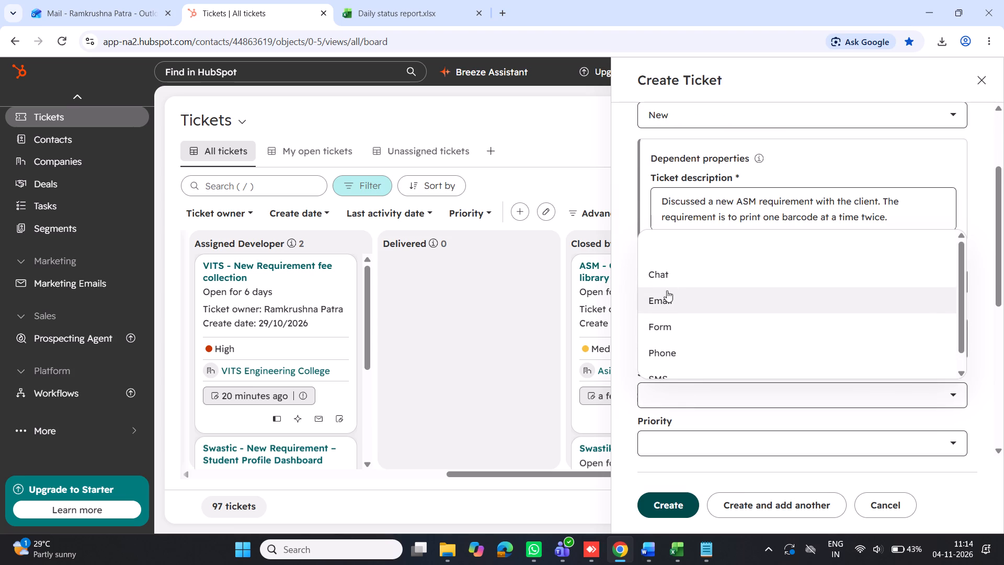
pyautogui.click(674, 329)
pyautogui.click(671, 395)
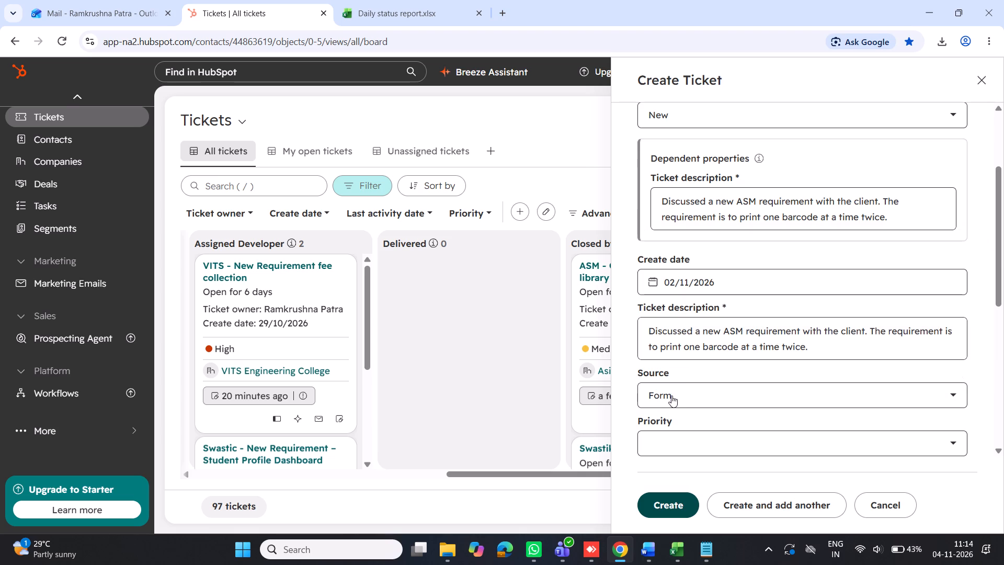
pyautogui.scroll(-2, 682, 327)
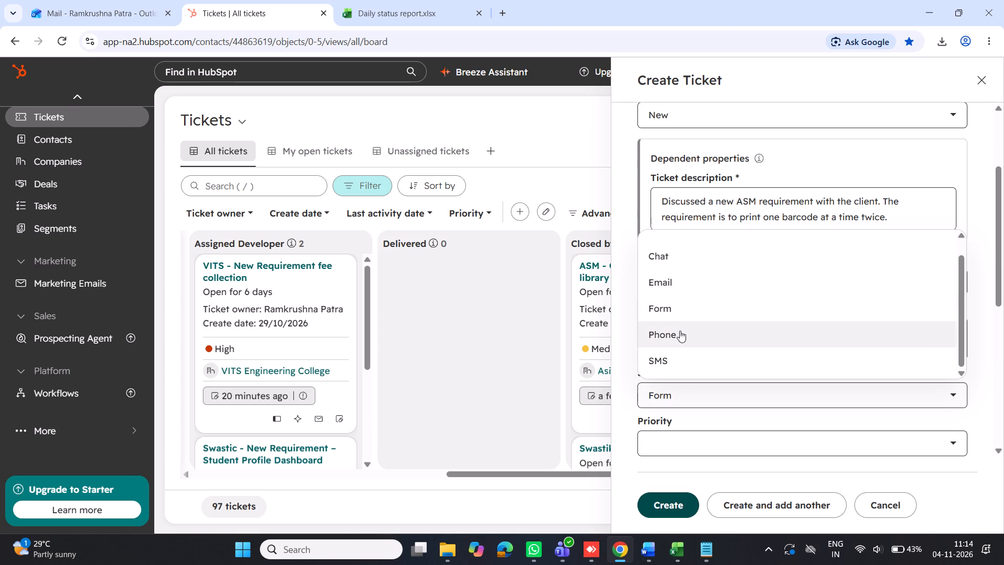
pyautogui.click(676, 310)
pyautogui.scroll(-2, 664, 421)
pyautogui.click(676, 309)
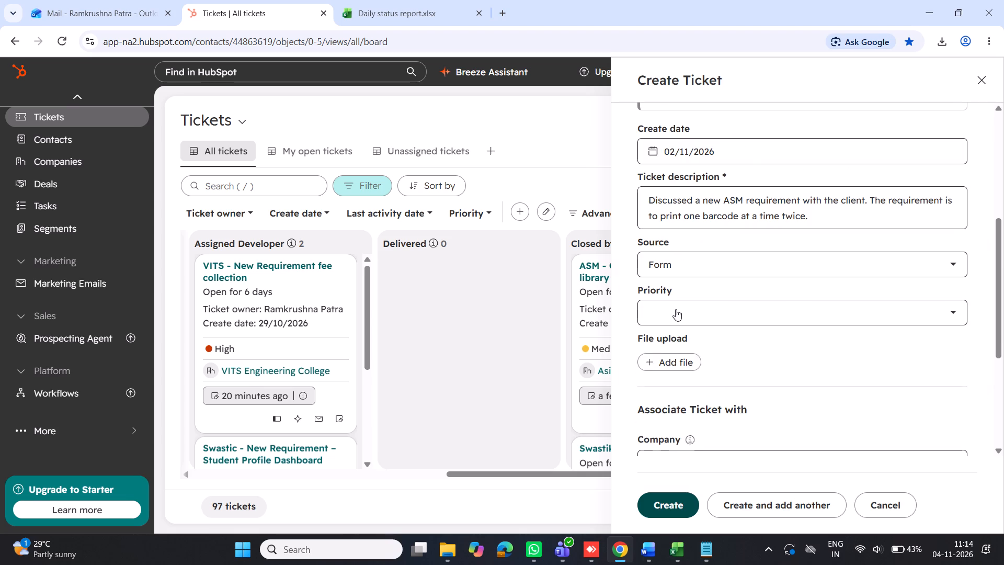
pyautogui.click(689, 425)
# Associate the ticket with the company Asian School of Management and create it.
pyautogui.scroll(-2, 697, 356)
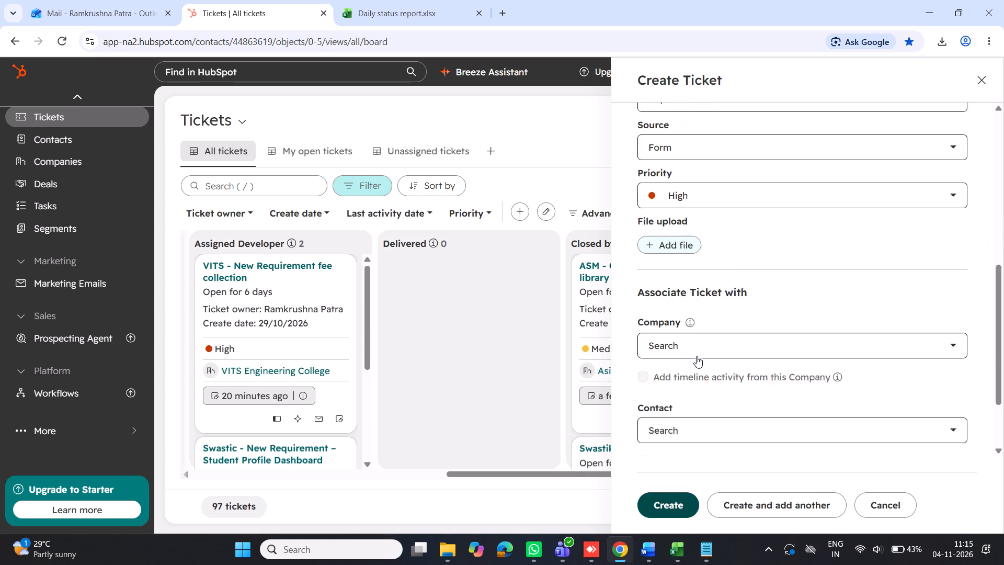
pyautogui.click(672, 333)
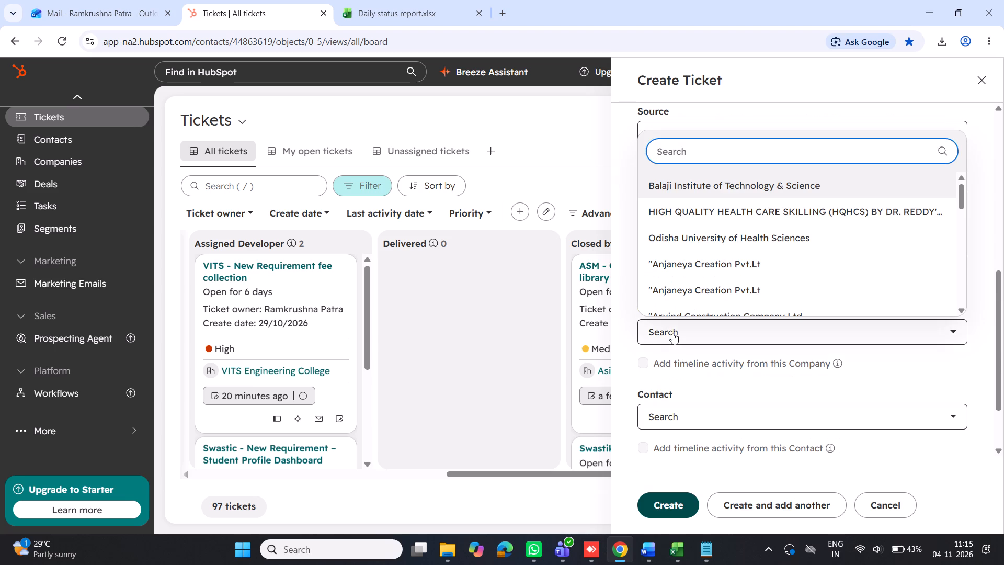
pyautogui.write('asin')
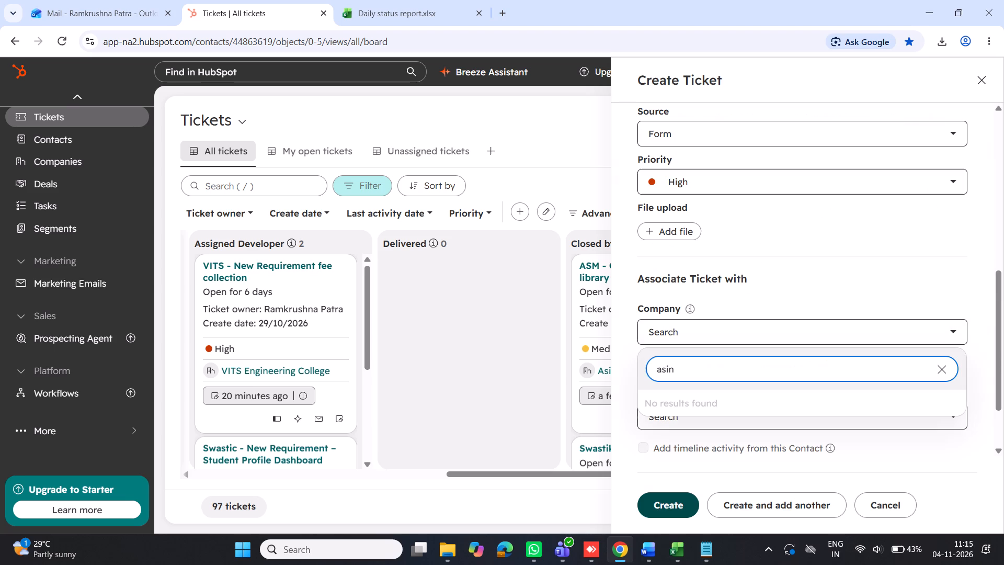
pyautogui.press('BackSpace')
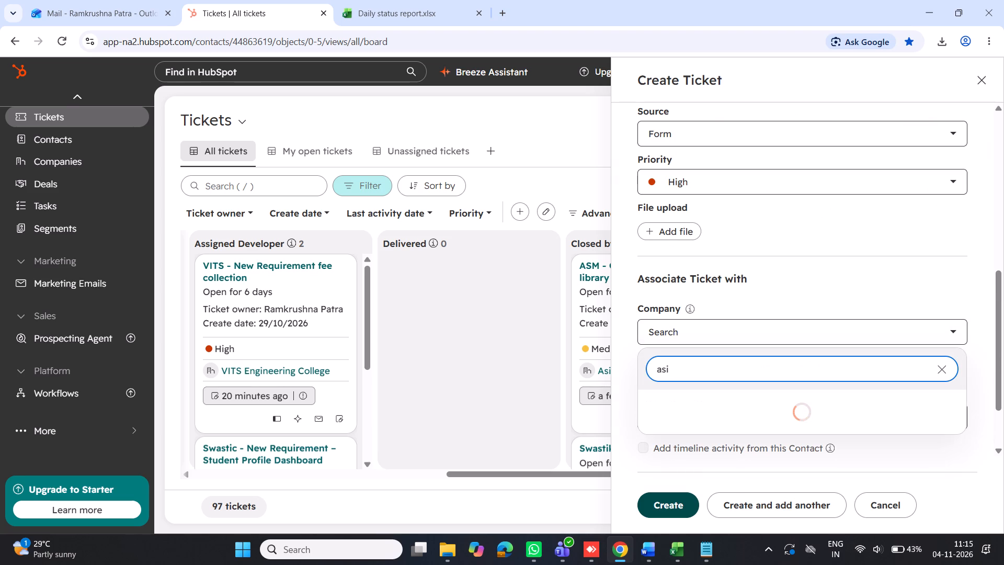
pyautogui.write('an')
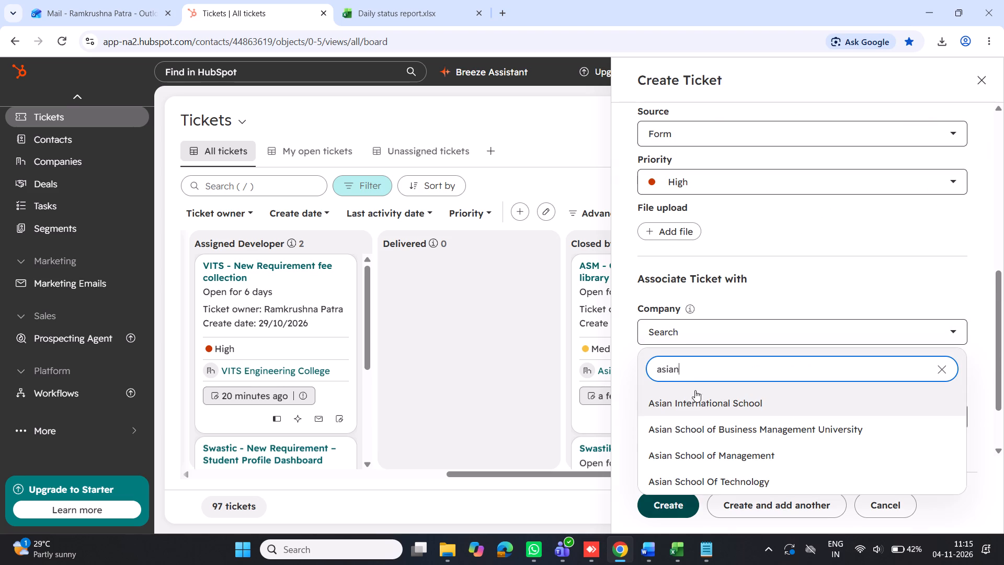
pyautogui.click(733, 457)
pyautogui.scroll(-1, 727, 377)
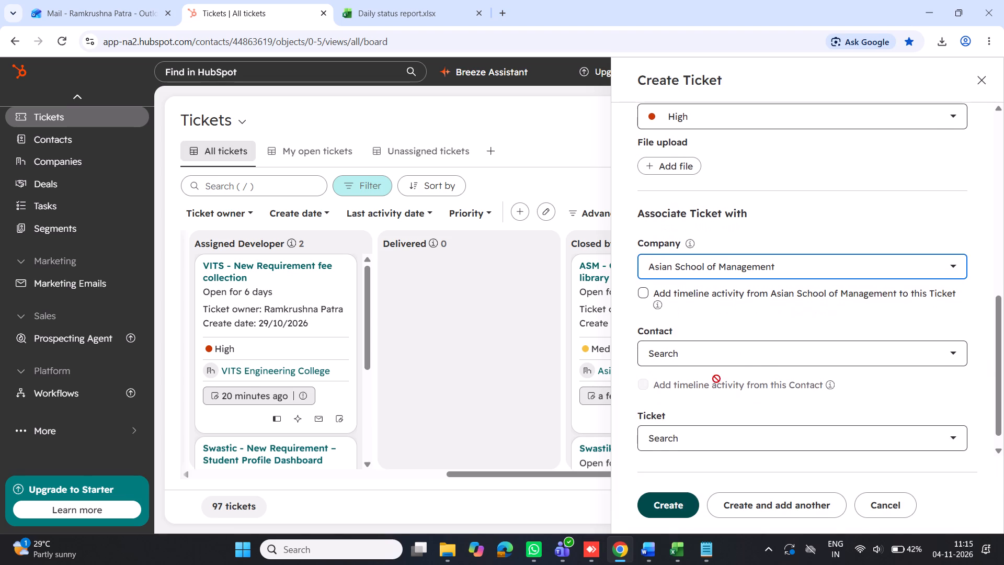
pyautogui.scroll(-5, 716, 379)
pyautogui.click(667, 507)
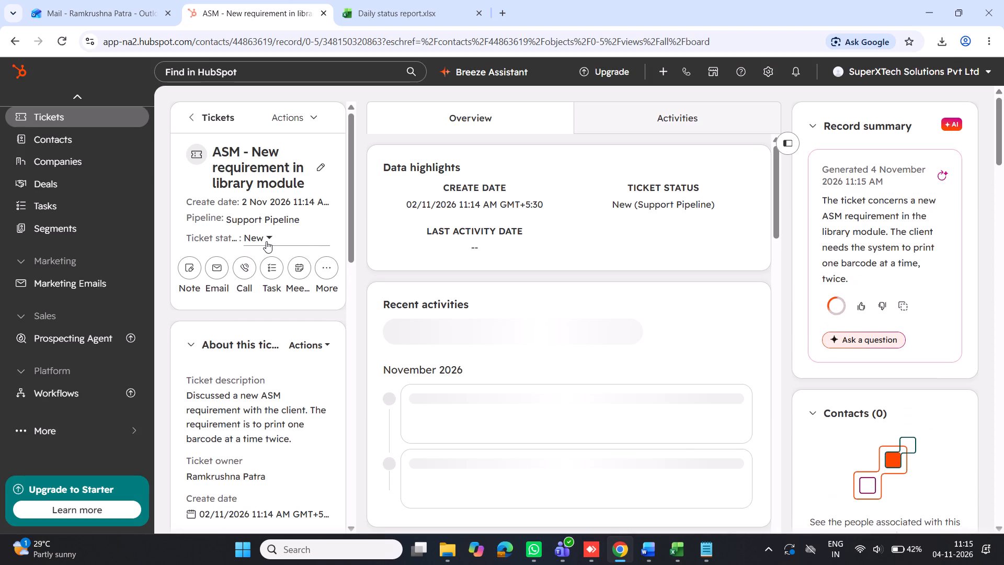
# Change the status of the new ASM library module ticket to Assigned Developer.
pyautogui.click(266, 241)
pyautogui.click(271, 329)
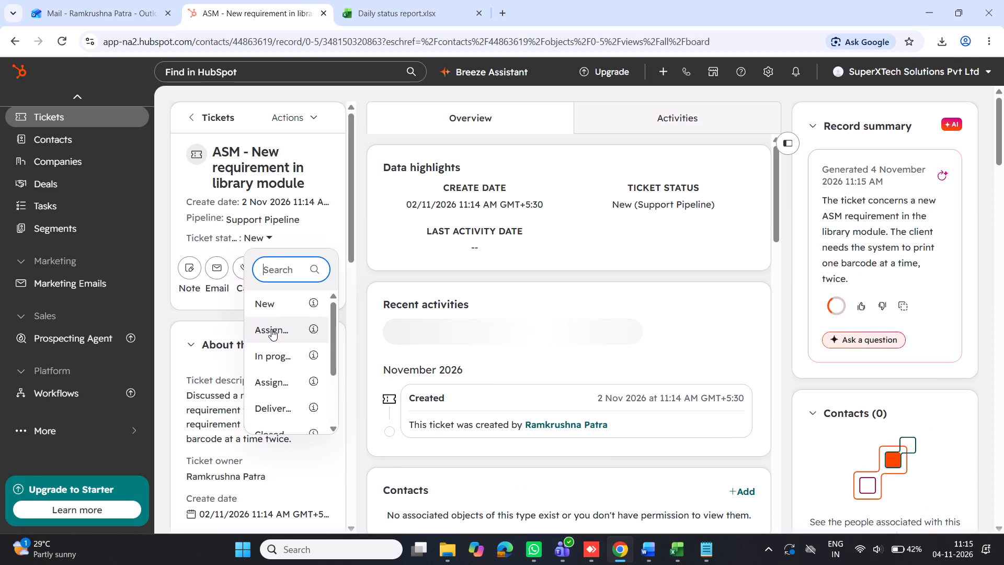
pyautogui.click(277, 239)
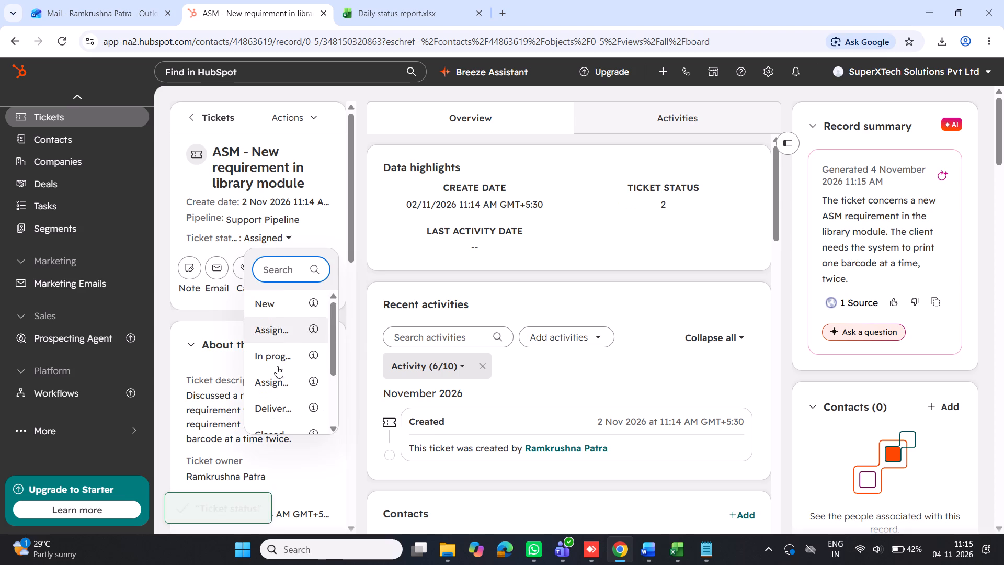
pyautogui.click(277, 386)
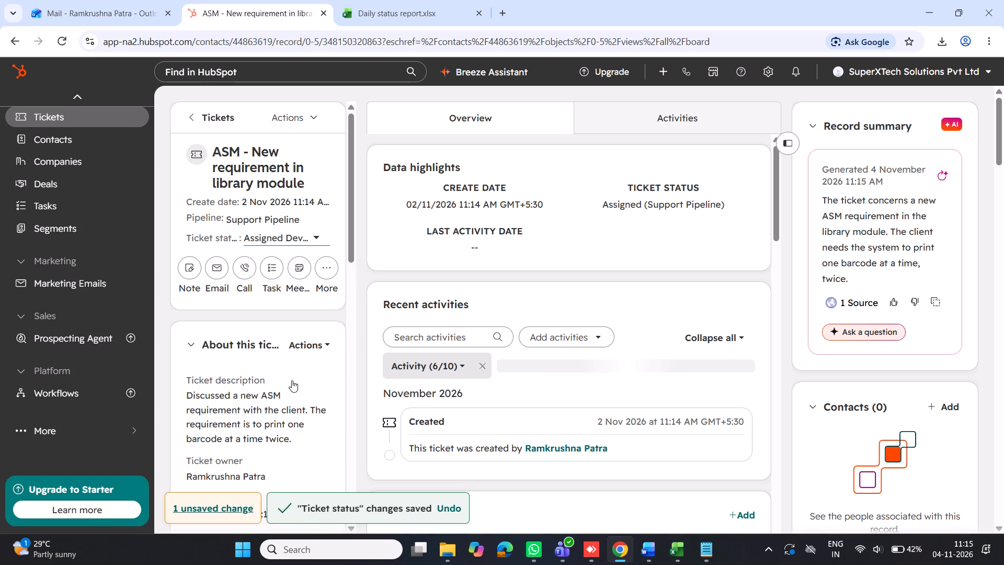
# Add a note to the ASM library module ticket reading "I have assigned to prasant".
pyautogui.click(187, 270)
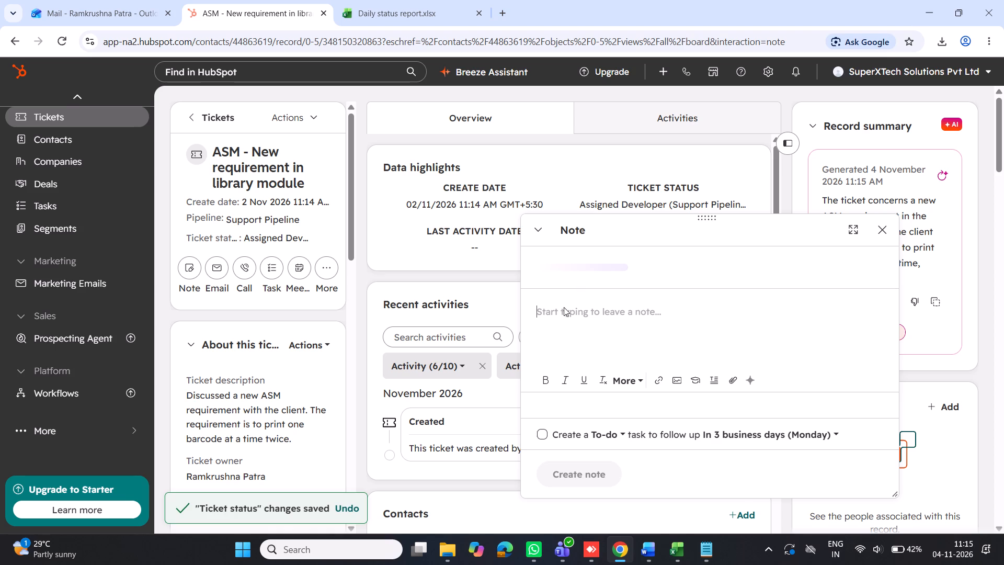
pyautogui.click(563, 308)
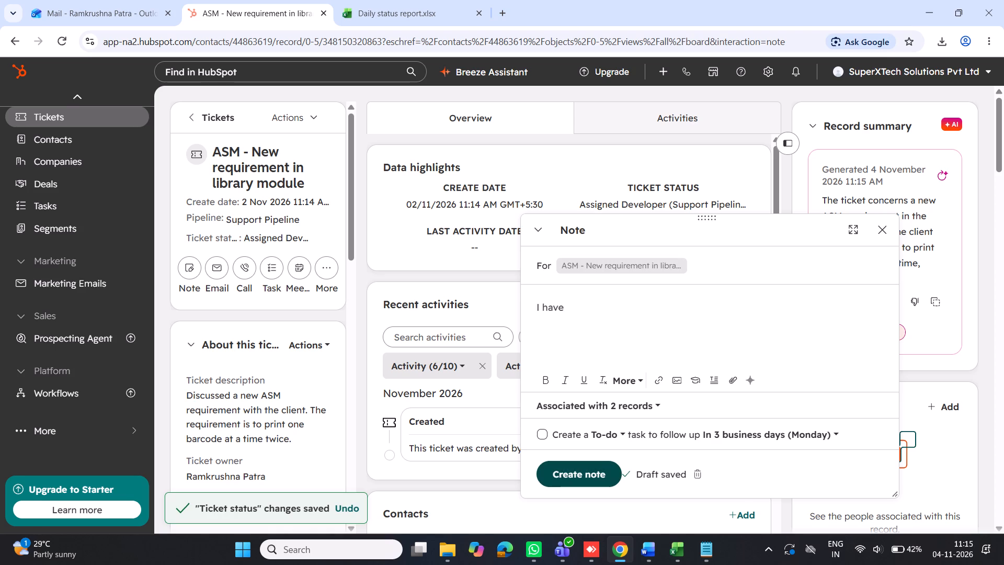
pyautogui.write('assined')
pyautogui.press('space')
pyautogui.write('to dev')
pyautogui.write('loper')
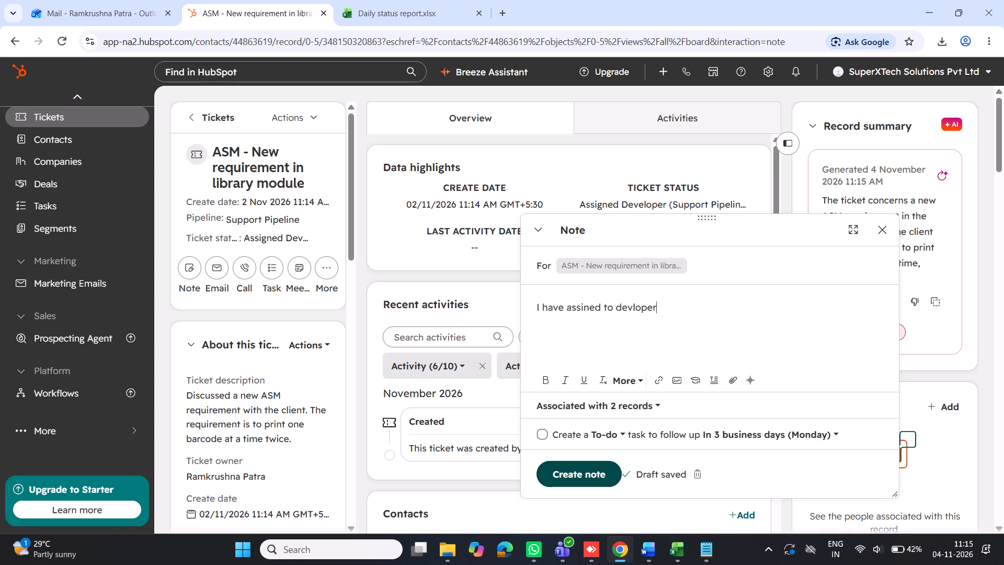
pyautogui.press('BackSpace')
pyautogui.press('BackSpace')
pyautogui.press('BackSpace')
pyautogui.press('BackSpace')
pyautogui.press('BackSpace')
pyautogui.press('BackSpace')
pyautogui.press('BackSpace')
pyautogui.press('BackSpace')
pyautogui.write('pras')
pyautogui.write('ant')
pyautogui.click(584, 309)
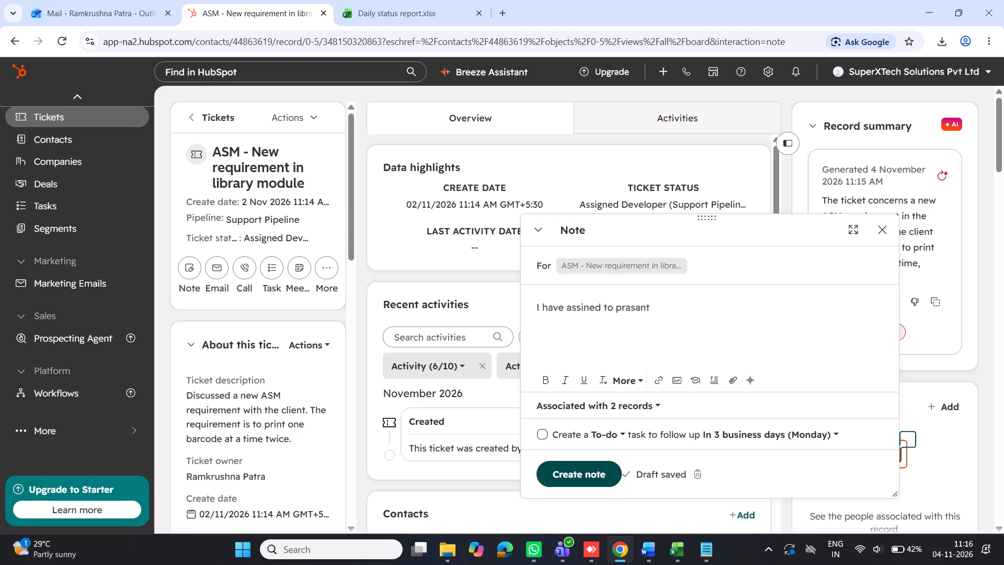
pyautogui.press('g')
pyautogui.click(596, 474)
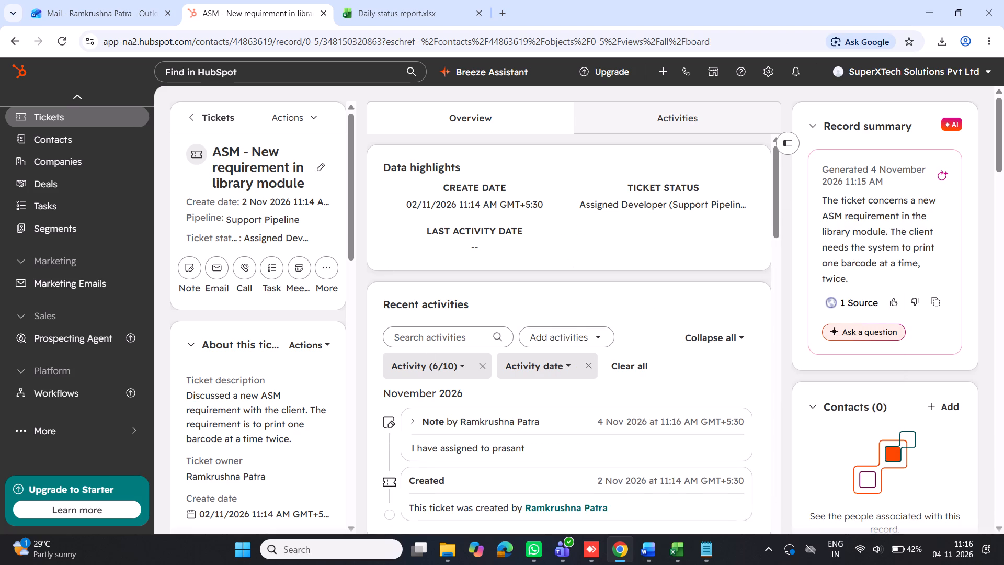
# Return to the tickets board and review the cards in the Assigned Developer and Closed by Support stages.
pyautogui.click(77, 122)
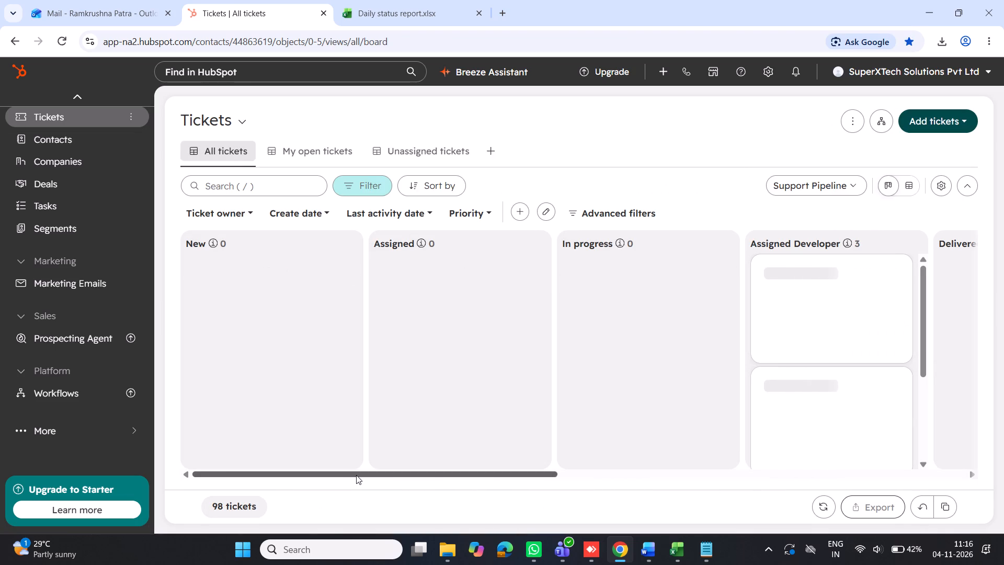
pyautogui.moveTo(356, 475); pyautogui.dragTo(556, 490)
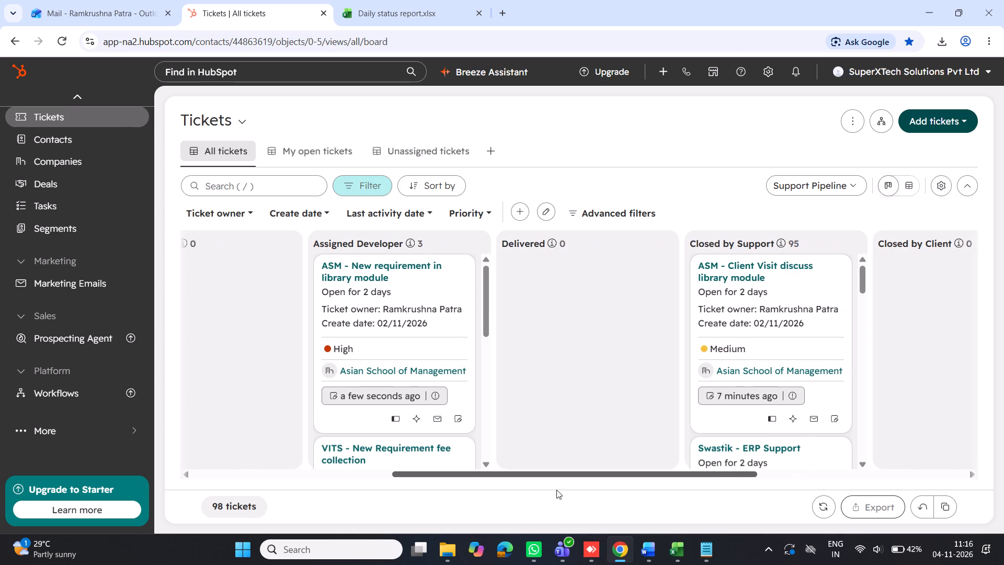
pyautogui.moveTo(556, 490); pyautogui.dragTo(556, 490)
pyautogui.scroll(-1, 802, 297)
pyautogui.scroll(3, 803, 297)
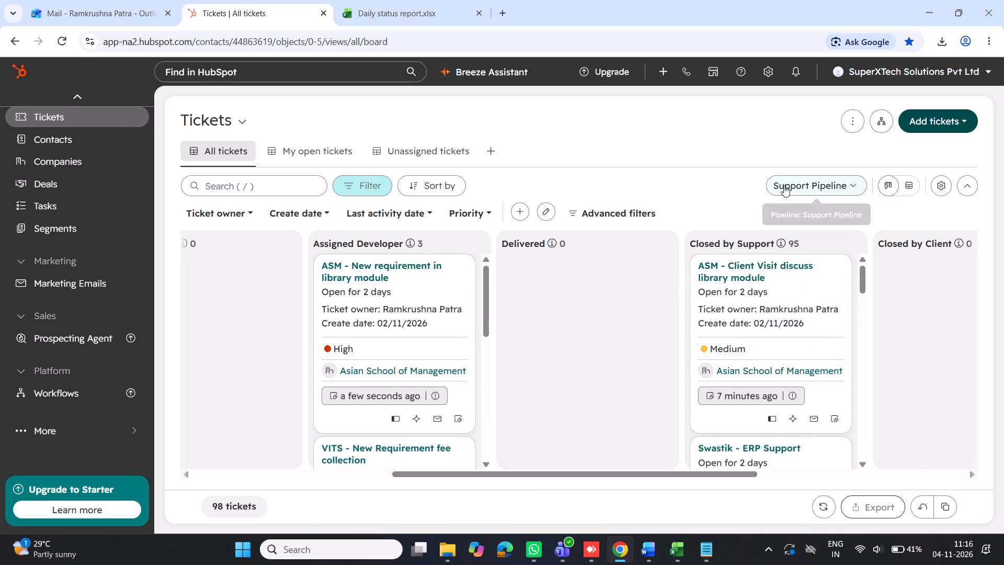
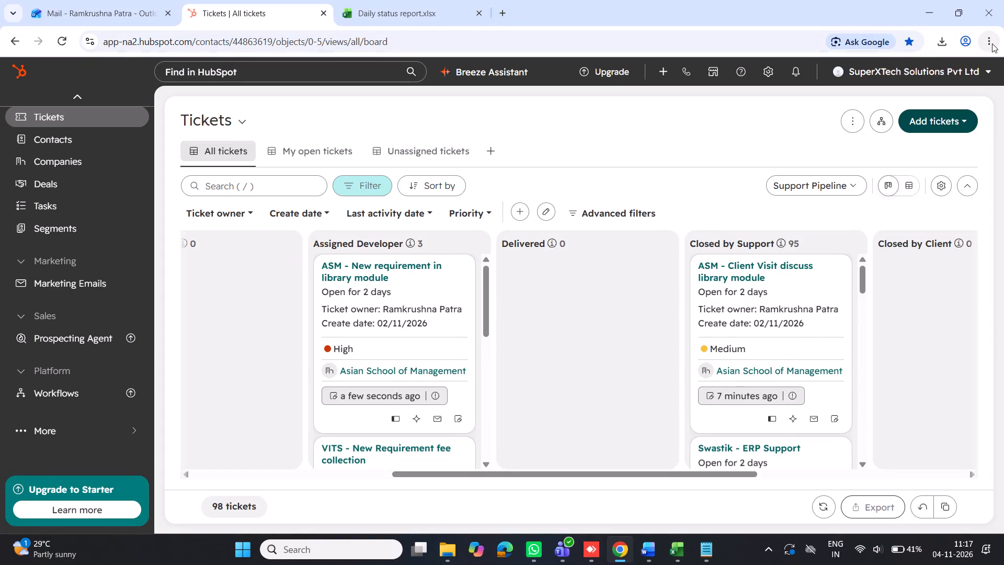
# Open a new Incognito window and load the bookmarked Swastik Higher Secondary School ERP site in it.
pyautogui.click(989, 43)
pyautogui.click(900, 105)
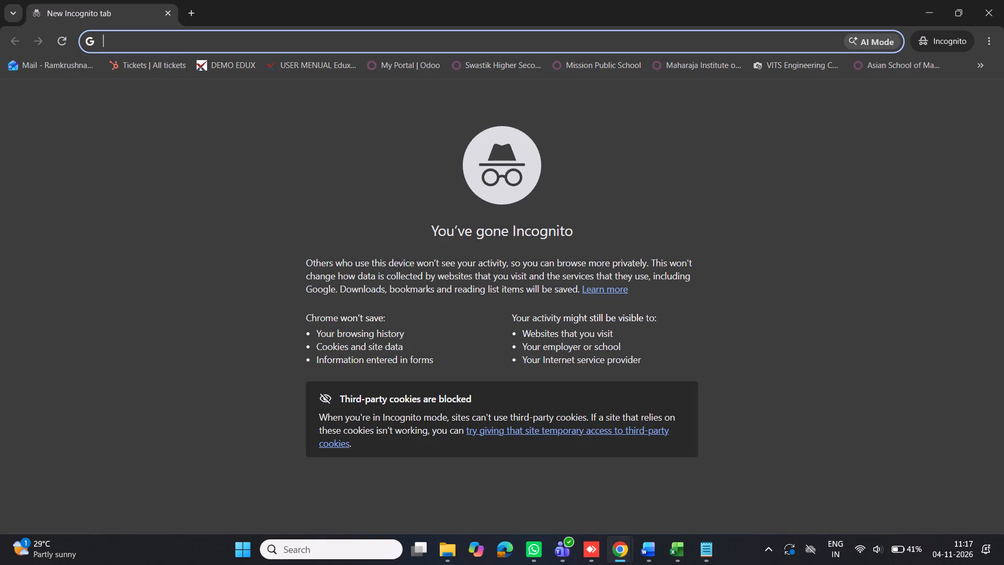
pyautogui.click(986, 44)
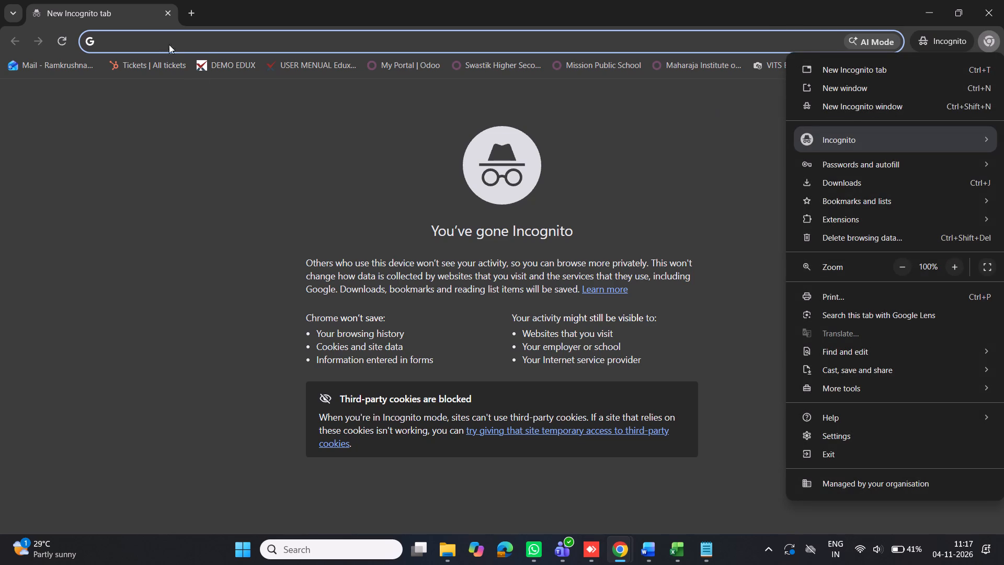
pyautogui.click(516, 61)
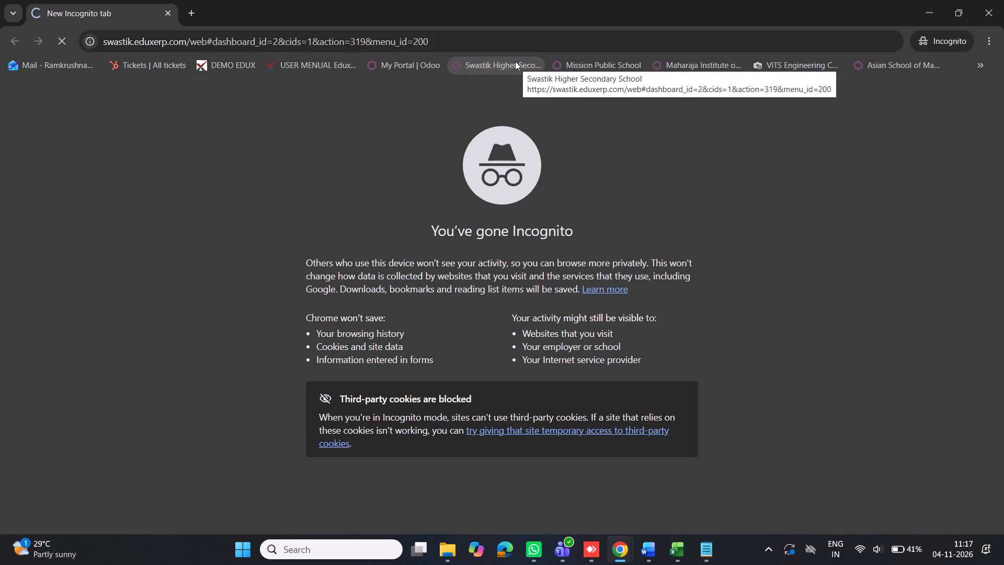